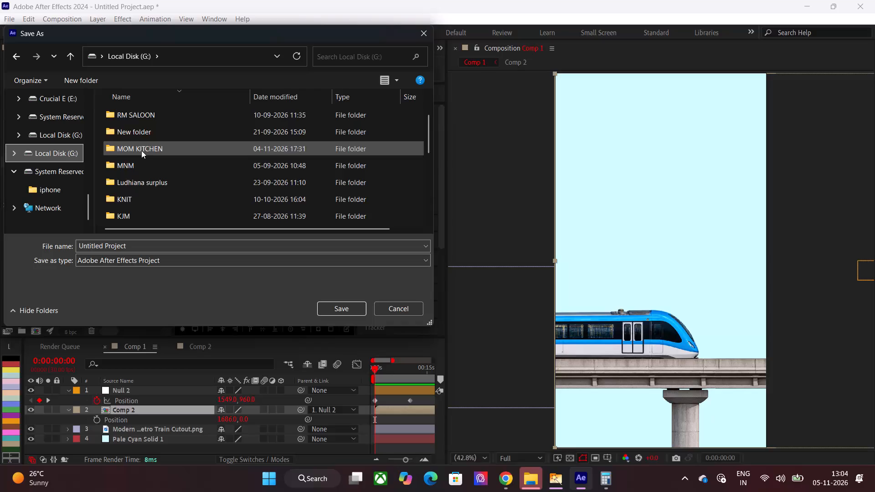
Save the project as Diwali in the Atrico > 05-11-26 folder on Local Disk (G:).
{"action": "scroll", "coordinate": [141, 152], "scroll_direction": "down", "scroll_amount": 3}
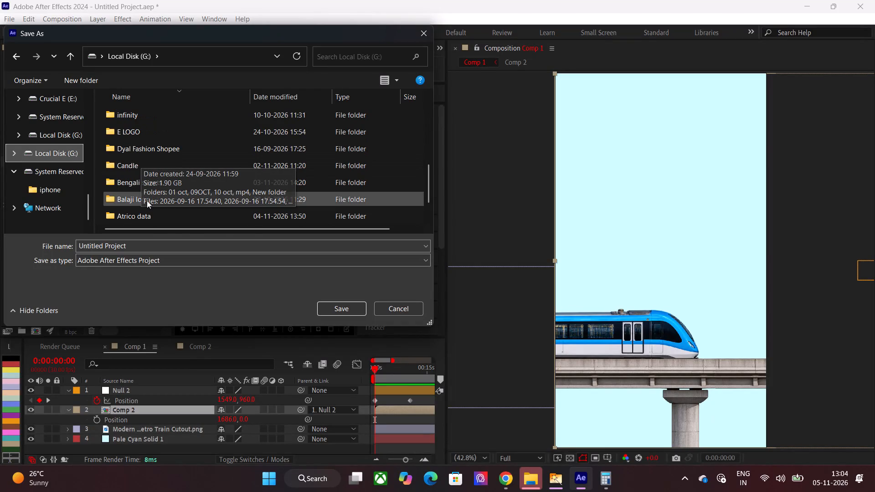
{"action": "double_click", "coordinate": [159, 219]}
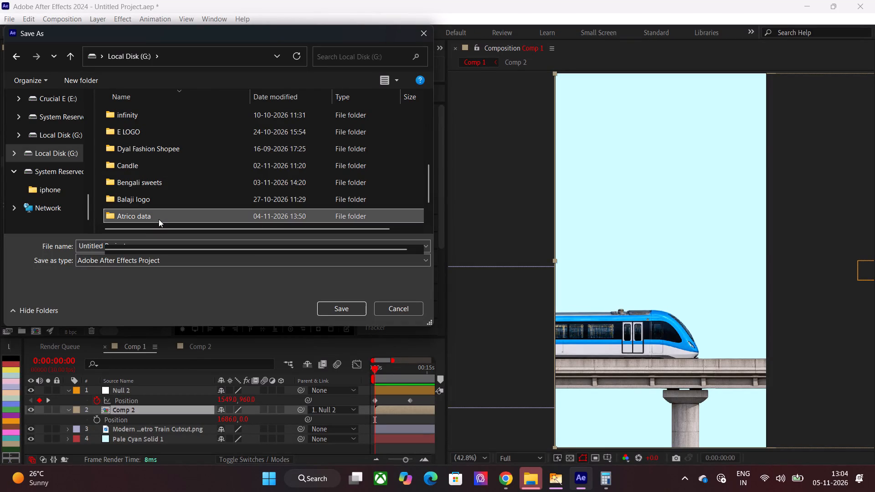
{"action": "left_click", "coordinate": [143, 51]}
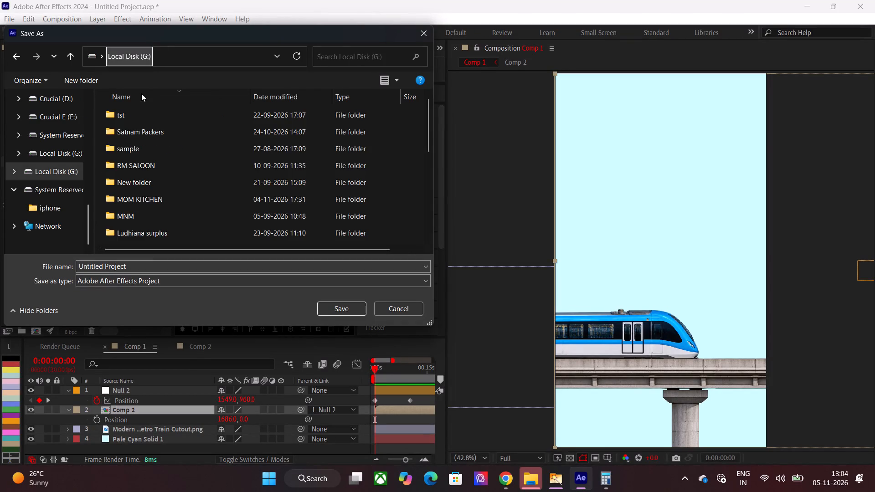
{"action": "scroll", "coordinate": [158, 159], "scroll_direction": "down", "scroll_amount": 4}
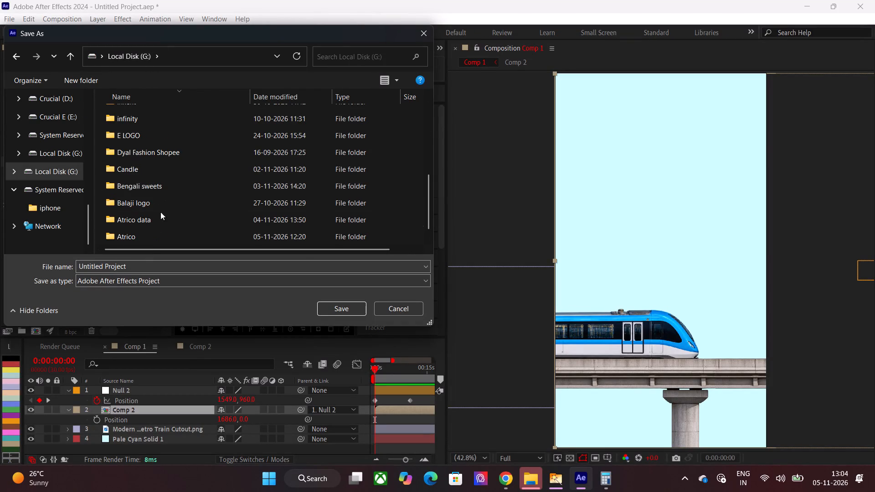
{"action": "double_click", "coordinate": [154, 241]}
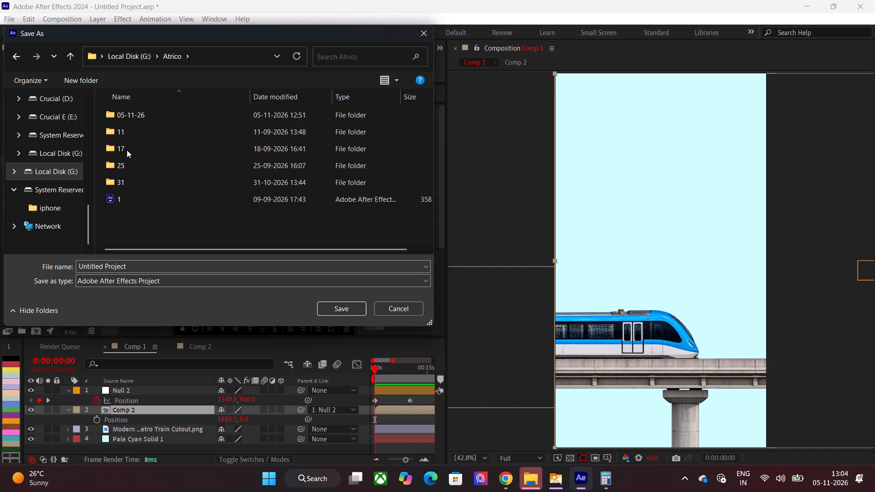
{"action": "double_click", "coordinate": [136, 110]}
{"action": "left_click", "coordinate": [213, 245]}
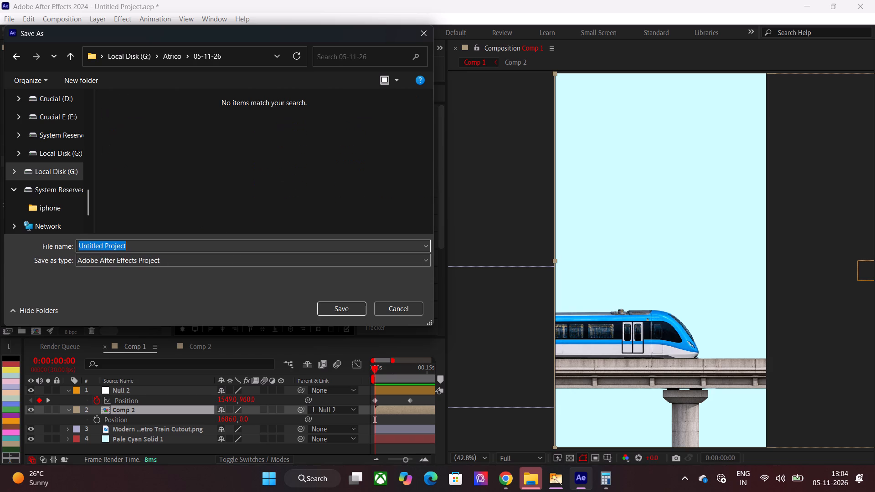
{"action": "type", "text": "Diwali"}
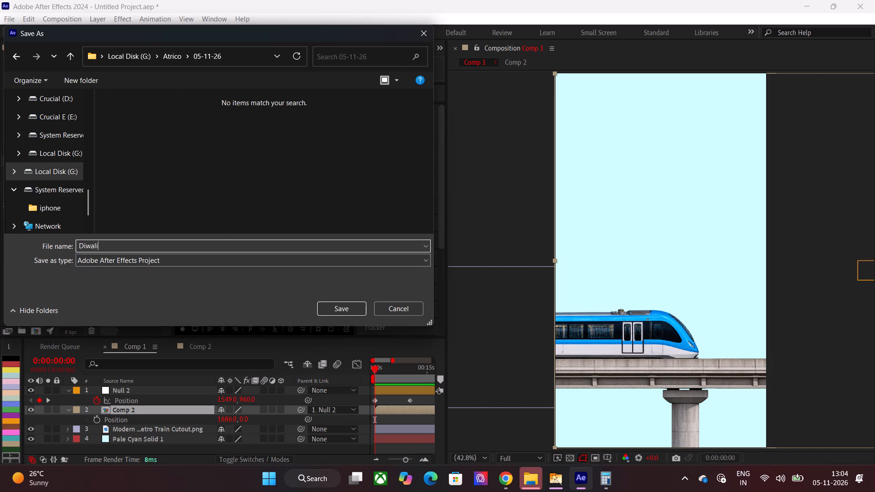
{"action": "key", "text": "Return"}
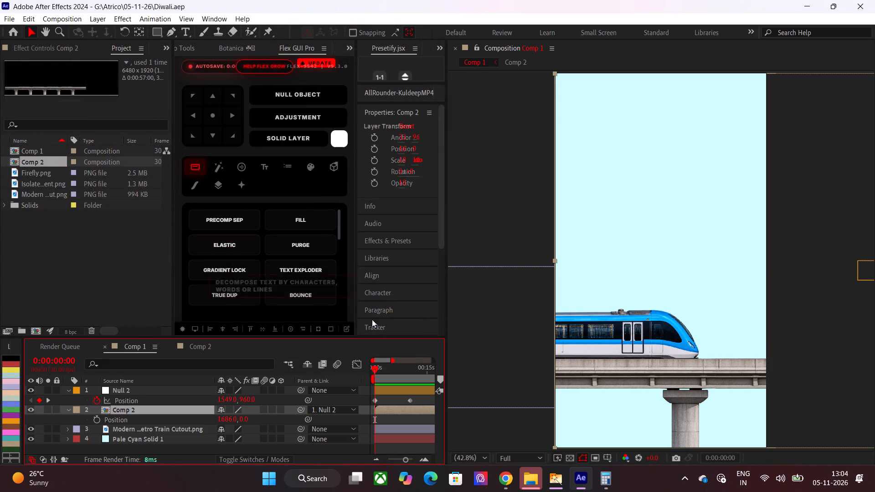
Preview the bridge movement behind the train in Comp 1, and return the playhead to the start.
{"action": "left_click_drag", "start_coordinate": [378, 368], "coordinate": [407, 368]}
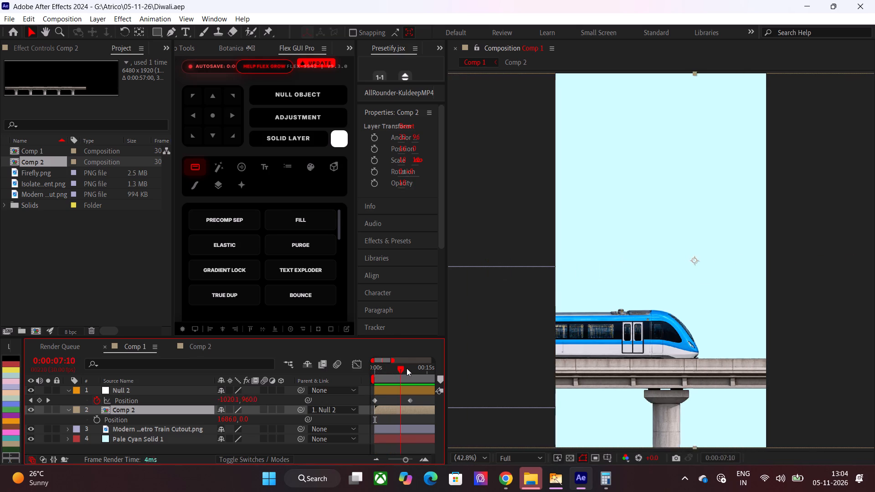
{"action": "left_click_drag", "start_coordinate": [407, 368], "coordinate": [371, 369]}
{"action": "key", "text": "space"}
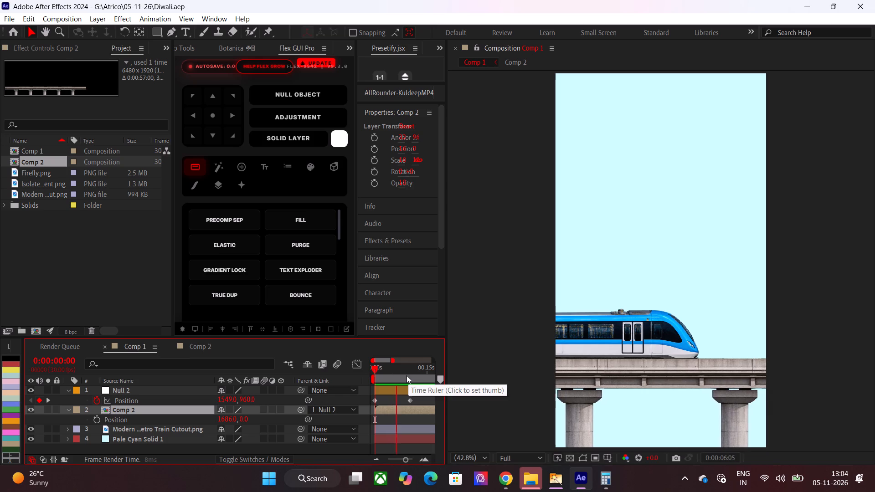
{"action": "left_click_drag", "start_coordinate": [407, 375], "coordinate": [367, 375]}
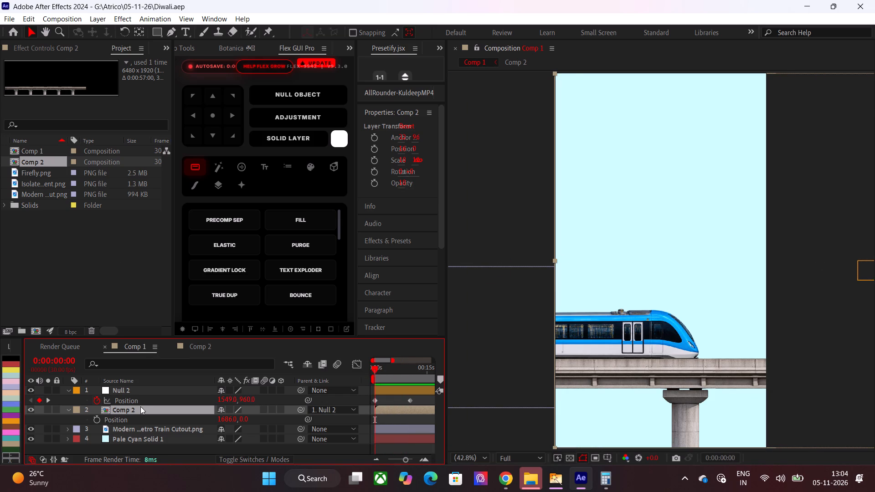
Paste the three copied Firefly.png billboard layers into Comp 1 and stack them between the metro train and Pale Cyan Solid 1 layers.
{"action": "key", "text": "ctrl+v"}
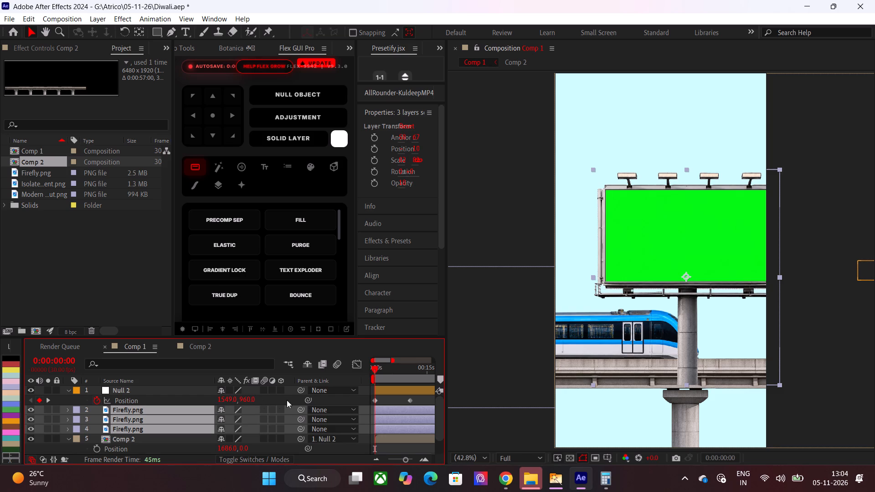
{"action": "scroll", "coordinate": [692, 346], "scroll_direction": "down", "scroll_amount": 1}
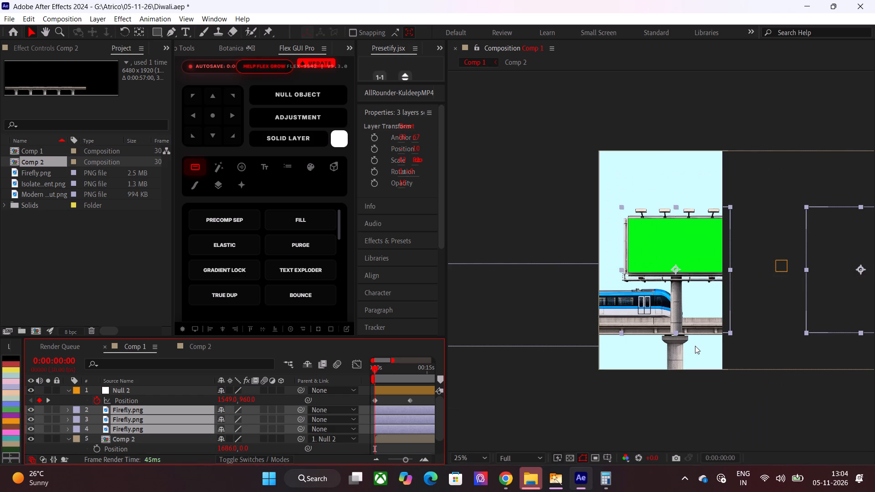
{"action": "scroll", "coordinate": [695, 346], "scroll_direction": "down", "scroll_amount": 1}
{"action": "scroll", "coordinate": [695, 346], "scroll_direction": "up", "scroll_amount": 1}
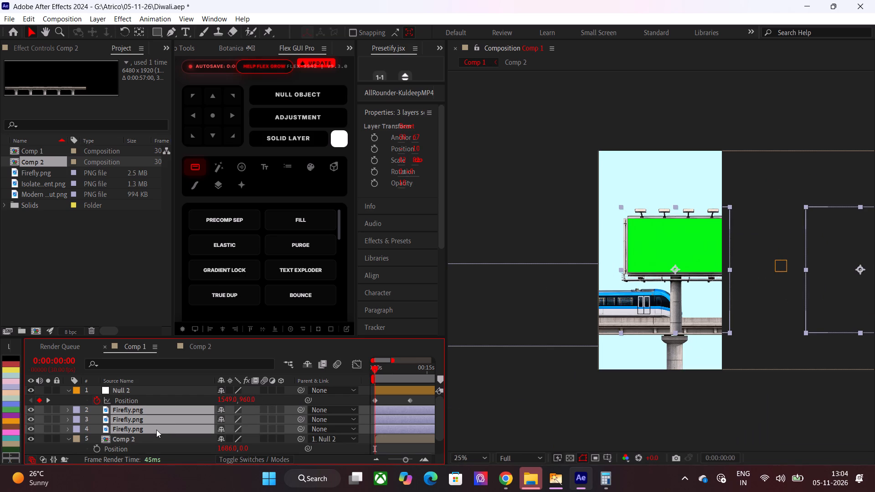
{"action": "left_click_drag", "start_coordinate": [142, 421], "coordinate": [141, 444]}
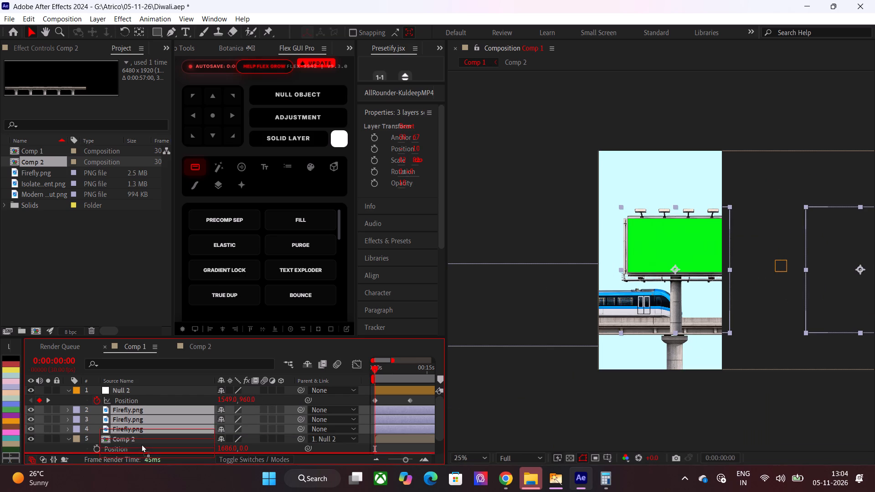
{"action": "left_click_drag", "start_coordinate": [141, 444], "coordinate": [143, 442]}
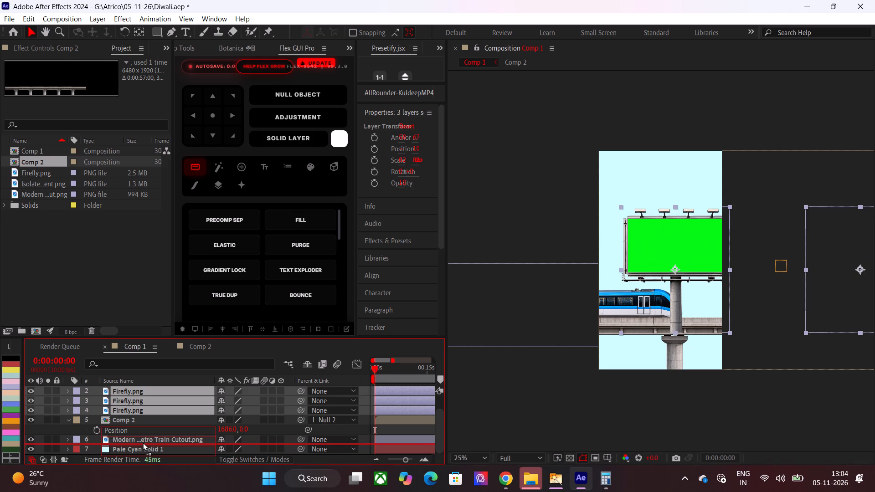
{"action": "left_click_drag", "start_coordinate": [143, 442], "coordinate": [144, 442]}
Parent the three Firefly.png billboard layers to Null 2.
{"action": "left_click_drag", "start_coordinate": [298, 420], "coordinate": [260, 410]}
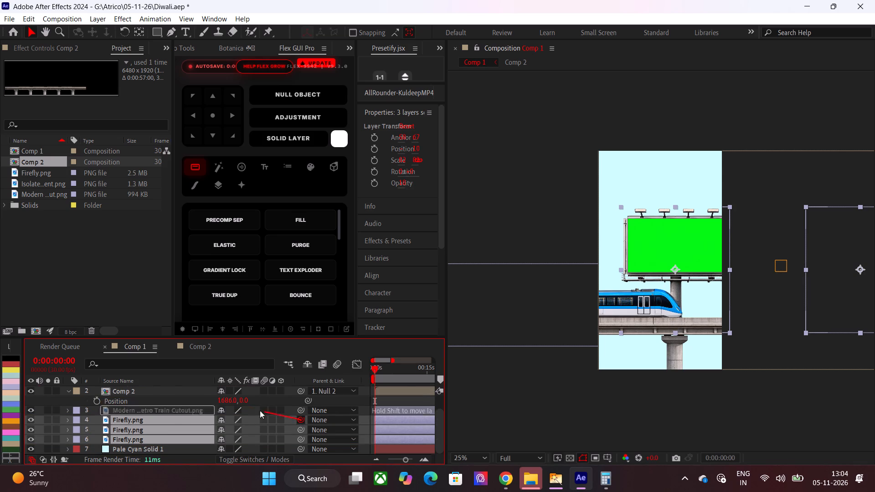
{"action": "left_click_drag", "start_coordinate": [260, 410], "coordinate": [168, 391]}
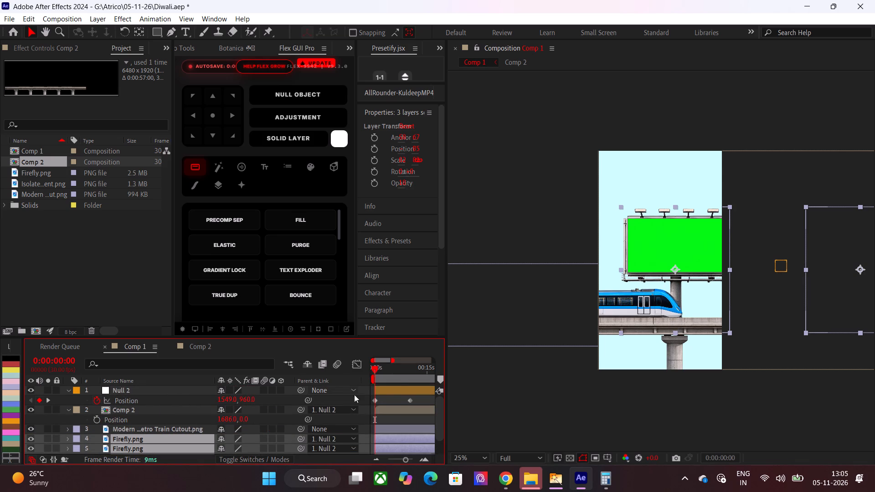
Scrub through Comp 1 and play it from the start to check the billboards' movement past the train.
{"action": "left_click_drag", "start_coordinate": [383, 375], "coordinate": [395, 376]}
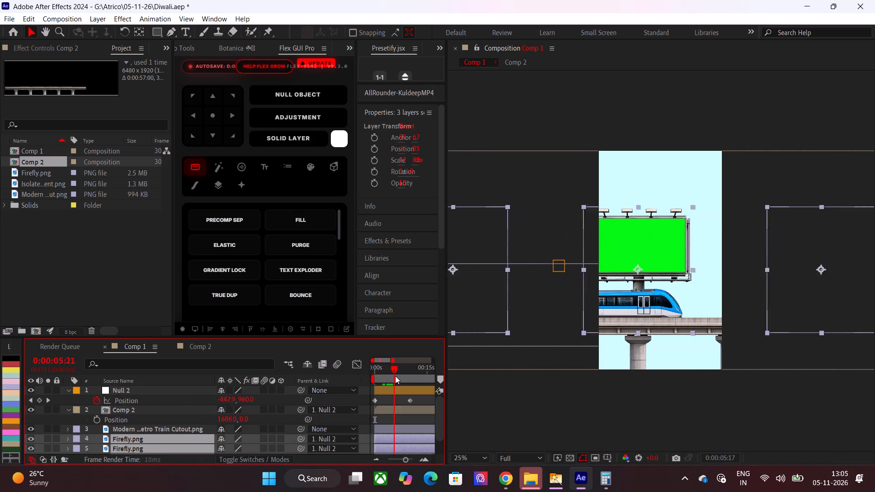
{"action": "left_click_drag", "start_coordinate": [395, 376], "coordinate": [416, 388]}
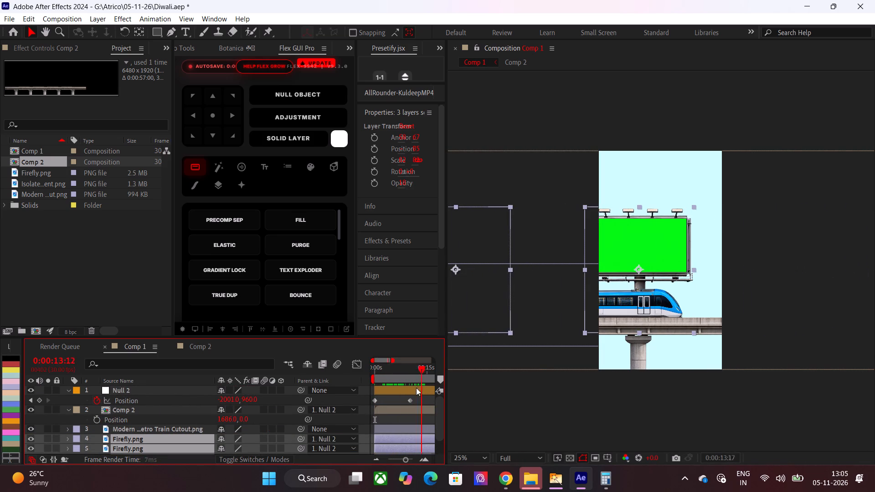
{"action": "left_click_drag", "start_coordinate": [416, 388], "coordinate": [329, 410]}
{"action": "key", "text": "space"}
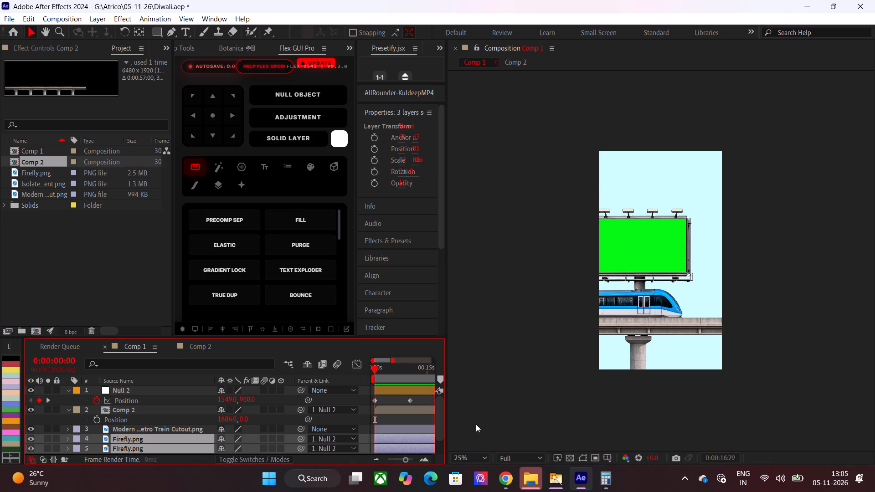
Place the playhead on Null 2's second Position keyframe at 0:00:10:04.
{"action": "left_click_drag", "start_coordinate": [401, 373], "coordinate": [407, 374]}
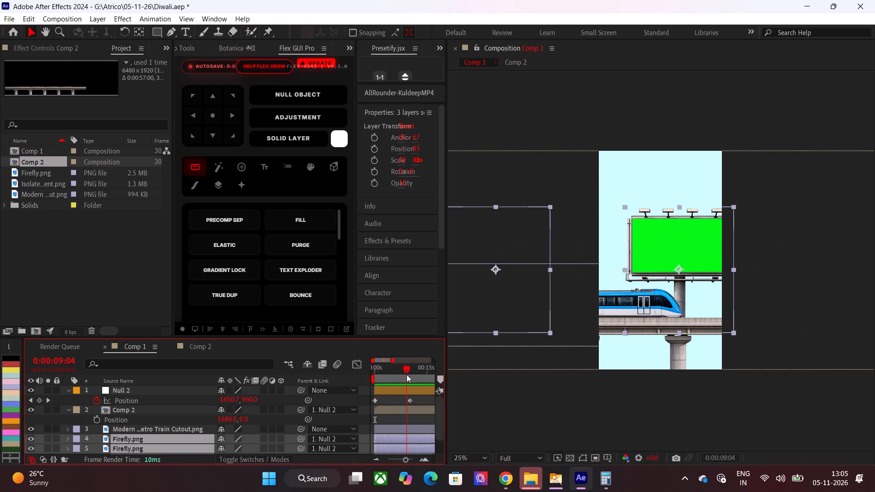
{"action": "left_click_drag", "start_coordinate": [407, 374], "coordinate": [407, 375]}
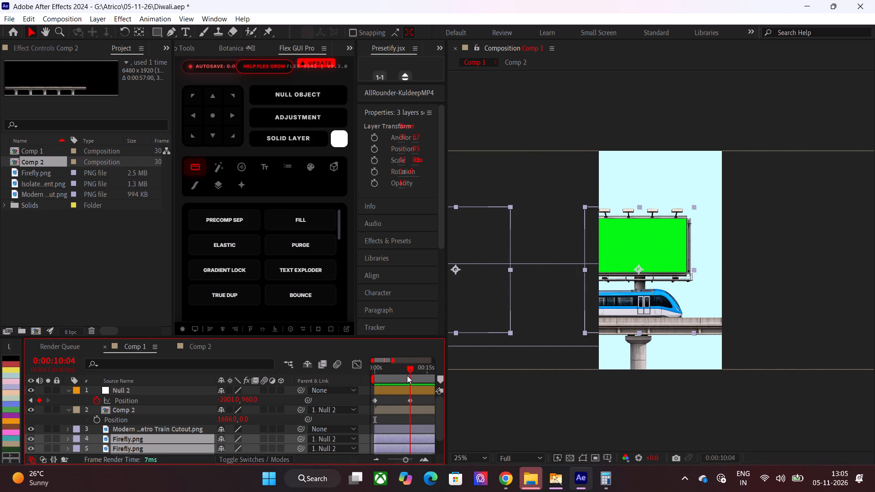
{"action": "left_click_drag", "start_coordinate": [407, 375], "coordinate": [414, 375]}
{"action": "type", "text": "GH"}
{"action": "left_click_drag", "start_coordinate": [414, 375], "coordinate": [417, 375]}
{"action": "left_click_drag", "start_coordinate": [417, 375], "coordinate": [411, 376]}
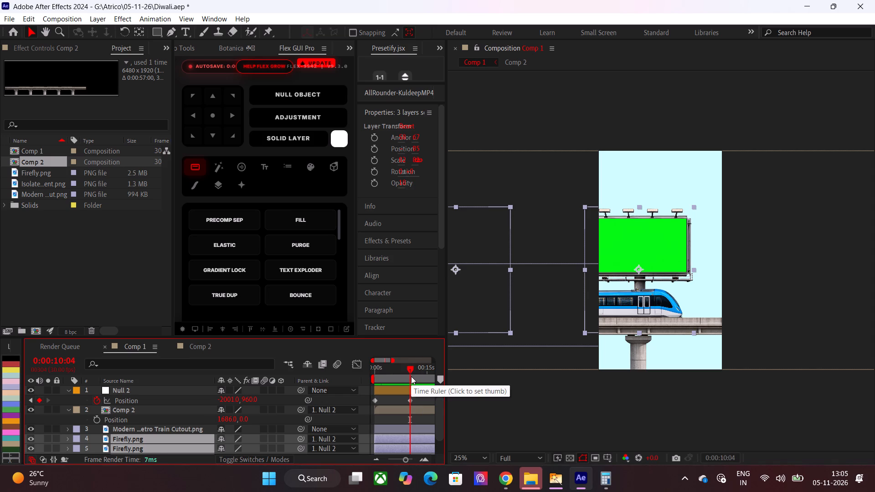
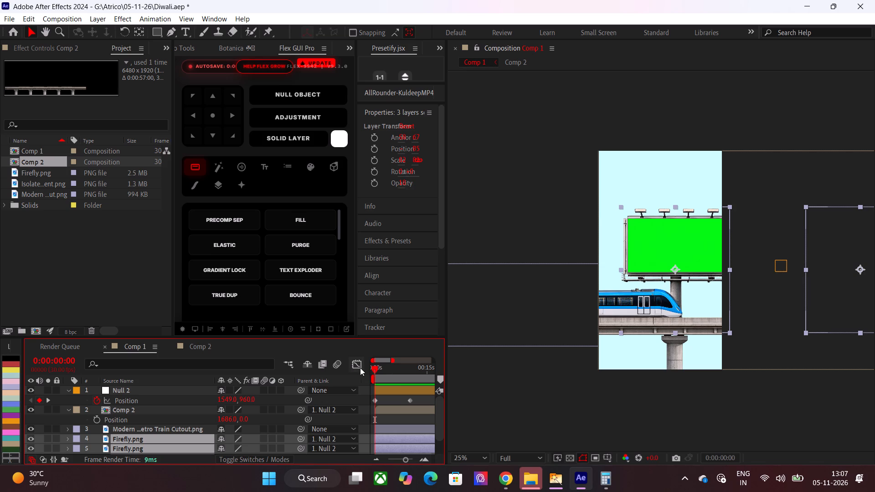
Scrub Comp 1 between its start and about 6 seconds to check the billboards passing the train, ending at 0:00:05:02.
{"action": "left_click_drag", "start_coordinate": [388, 369], "coordinate": [376, 372]}
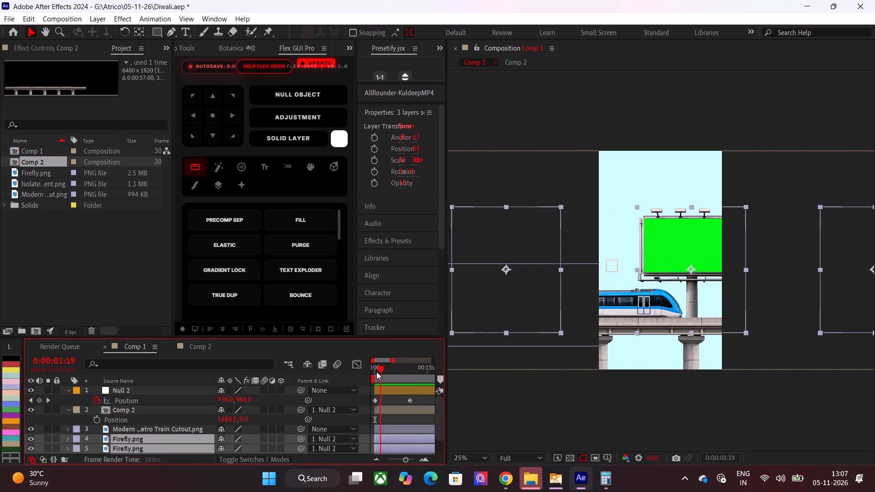
{"action": "left_click_drag", "start_coordinate": [376, 372], "coordinate": [358, 372]}
{"action": "left_click", "coordinate": [396, 421]}
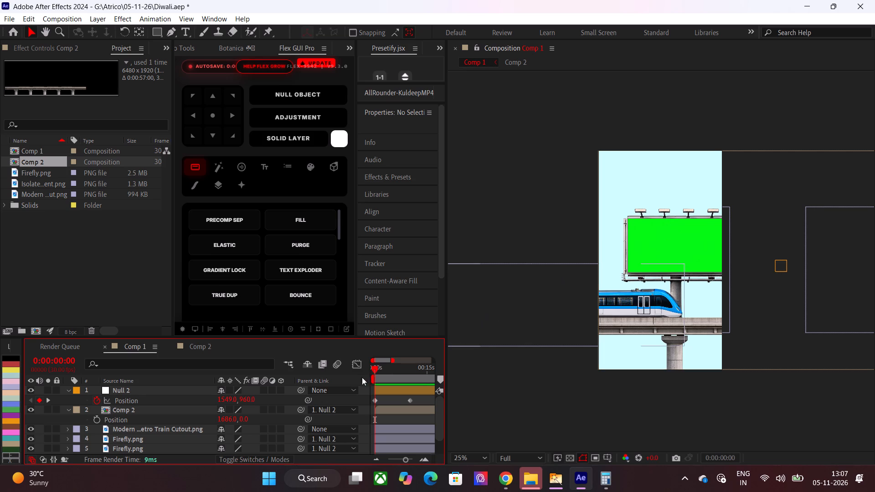
{"action": "left_click_drag", "start_coordinate": [381, 369], "coordinate": [398, 371]}
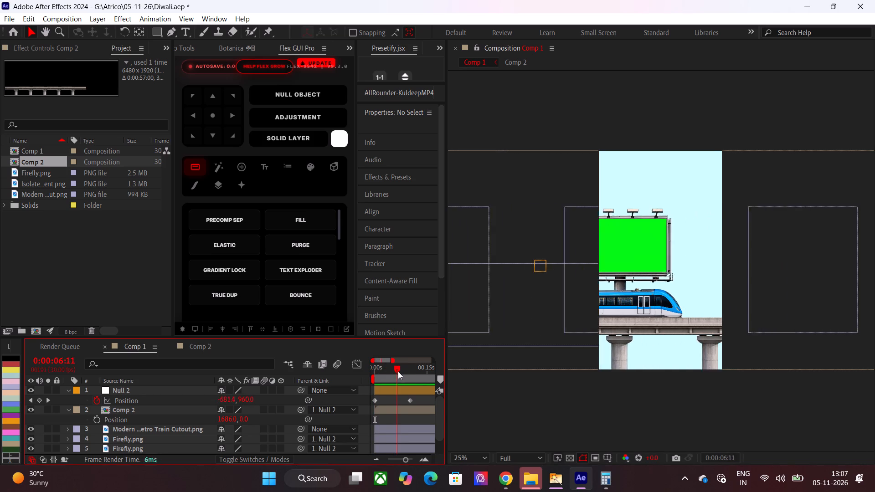
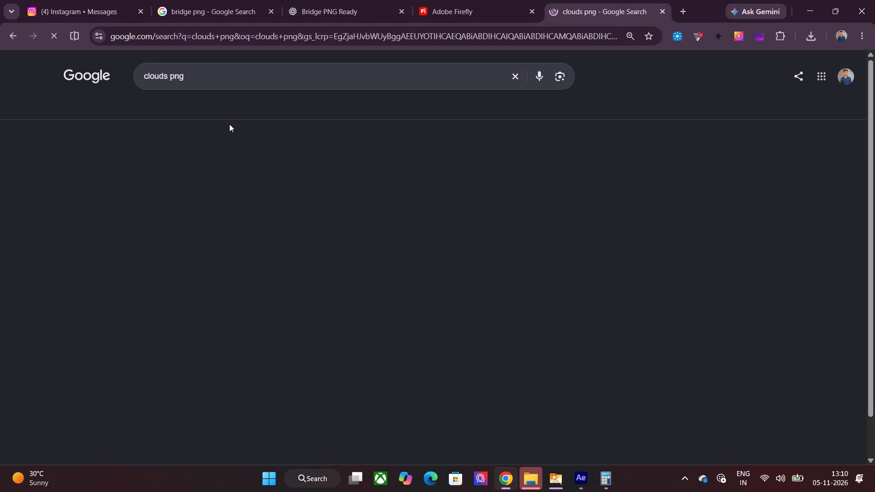
Switch to After Effects.
{"action": "left_click", "coordinate": [575, 482]}
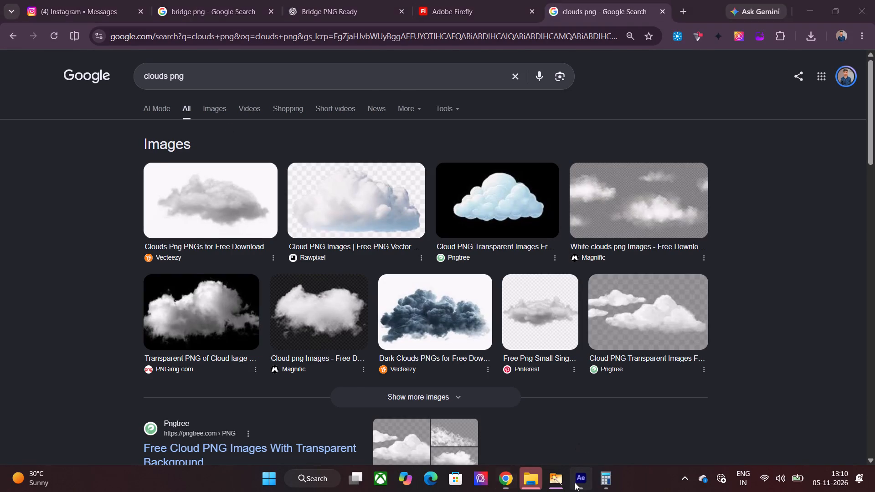
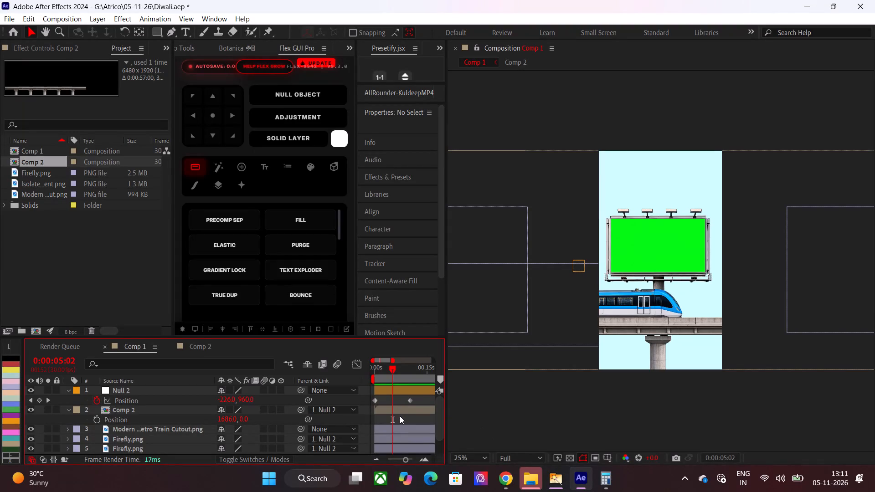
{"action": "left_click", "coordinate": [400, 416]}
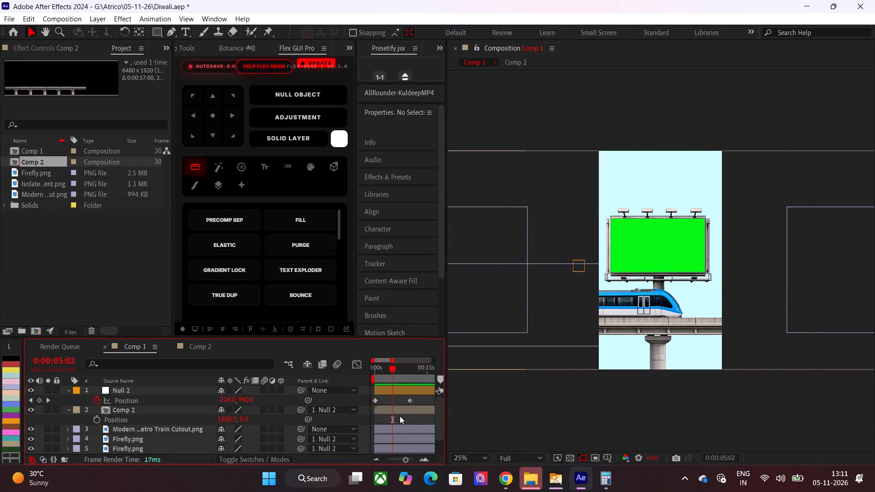
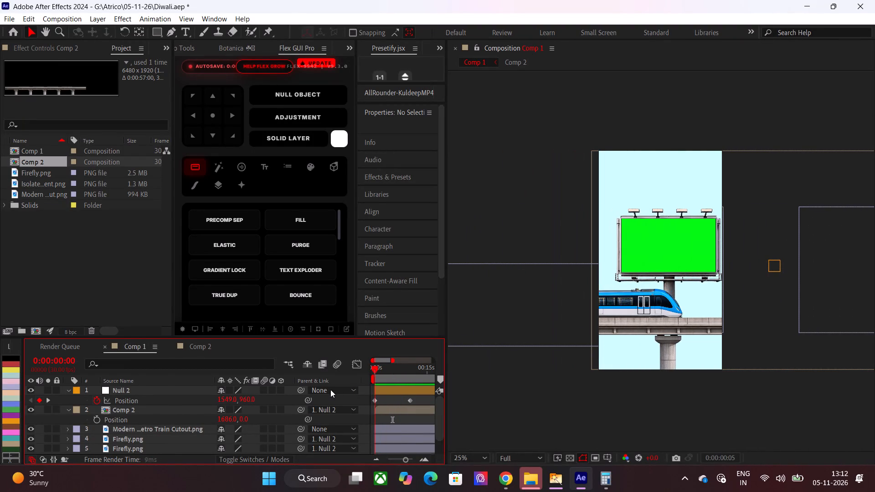
Scrub Comp 1 from the start to 0:00:07:01 to check how the billboards move past the train.
{"action": "left_click", "coordinate": [392, 407]}
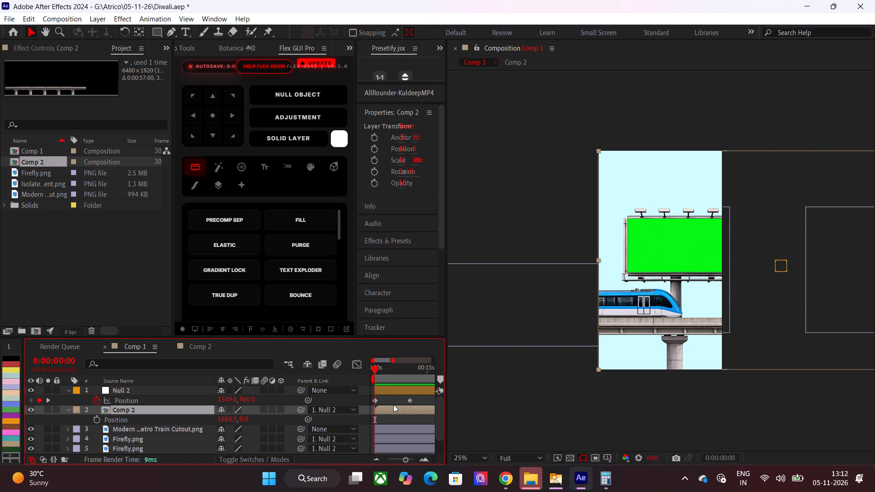
{"action": "left_click", "coordinate": [395, 395]}
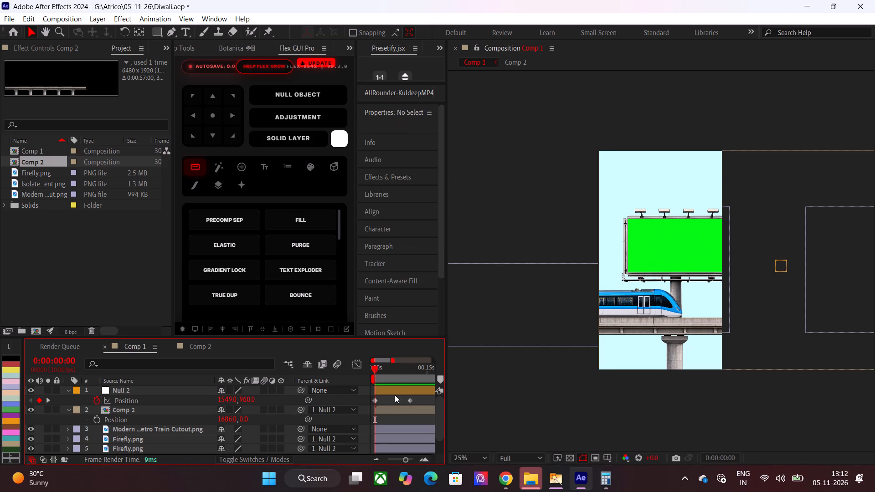
{"action": "left_click_drag", "start_coordinate": [392, 376], "coordinate": [399, 376]}
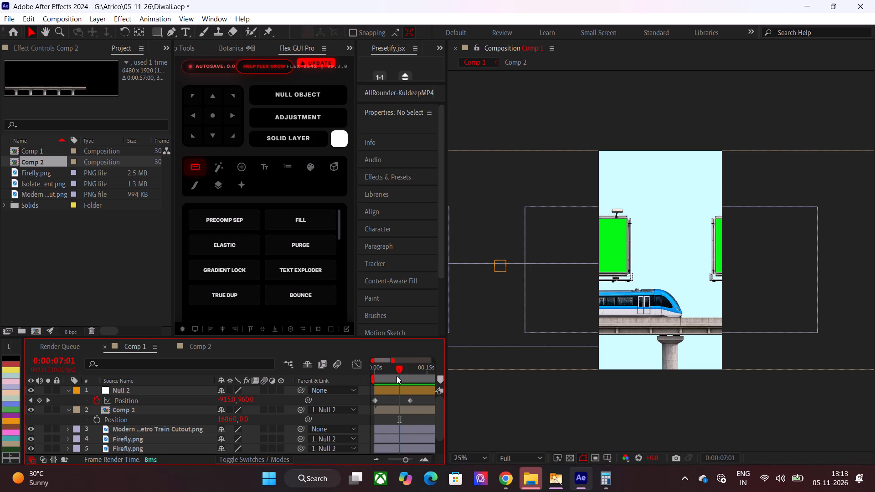
Switch to File Explorer without scanning drive G: and check the OVERLAY folder inside ALL MATERIALS > ALL MAIN for usable elements.
{"action": "left_click", "coordinate": [526, 473]}
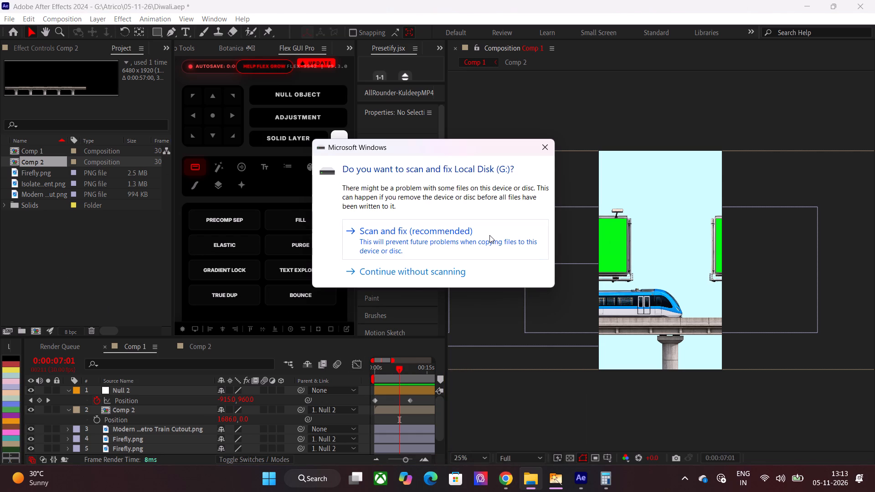
{"action": "left_click", "coordinate": [420, 273]}
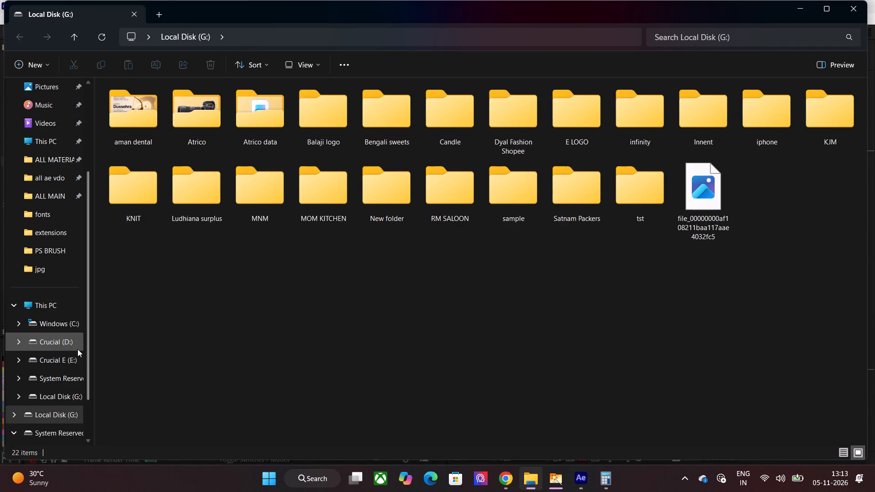
{"action": "left_click", "coordinate": [51, 159]}
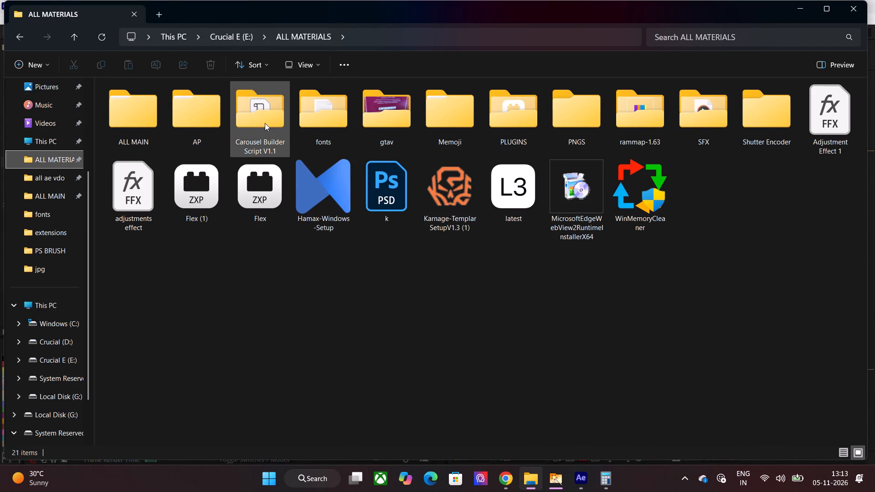
{"action": "double_click", "coordinate": [140, 117]}
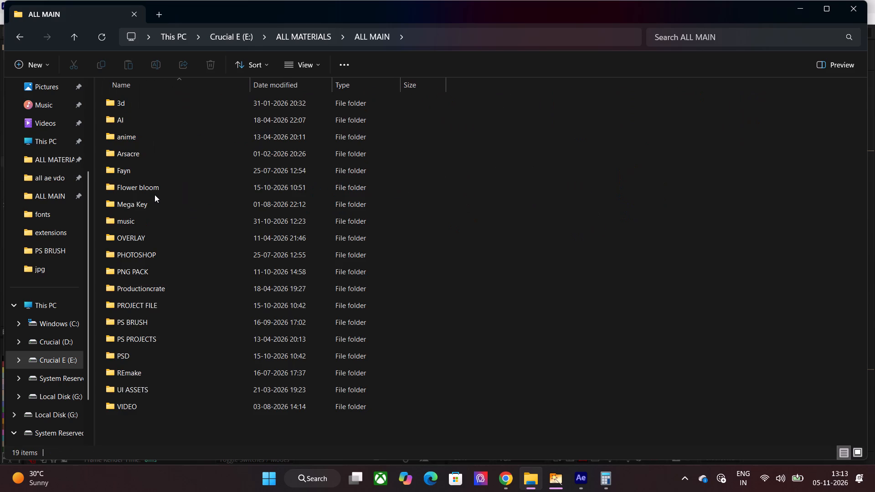
{"action": "double_click", "coordinate": [175, 241]}
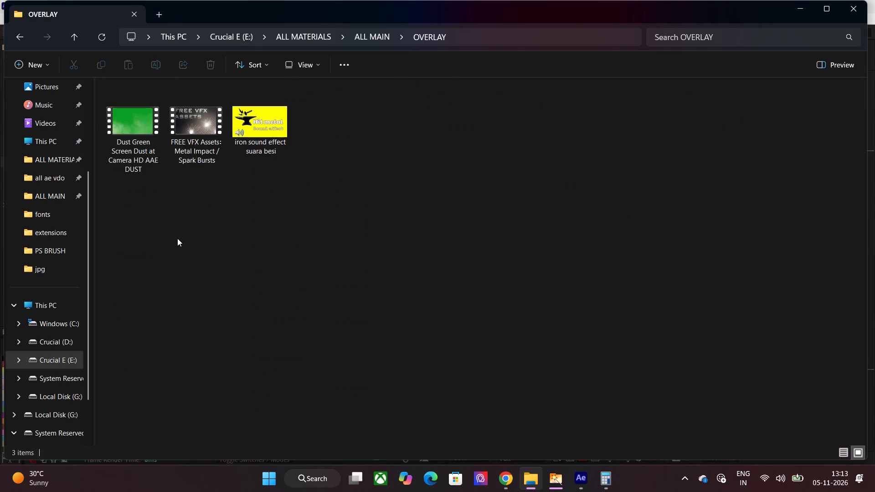
{"action": "left_click", "coordinate": [365, 32]}
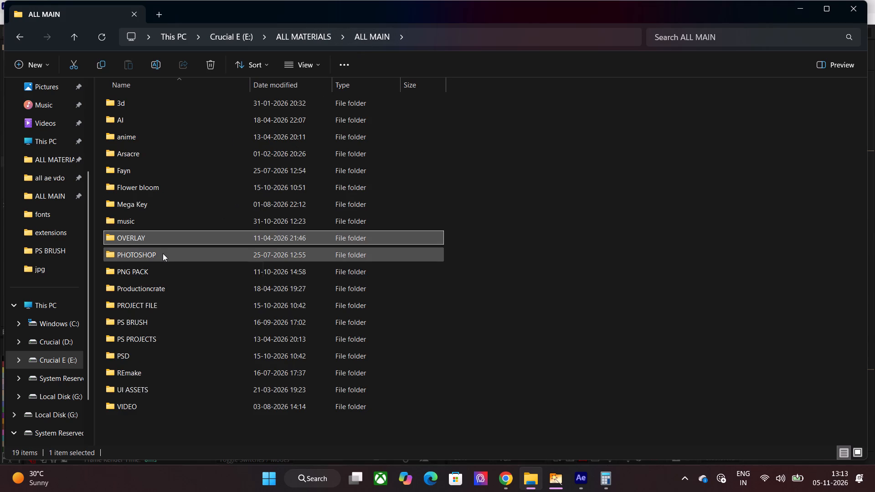
Look through the CLOUDS, SMOKE and RANDOM PNGS folders of the inner PNG PACK folder for scene elements.
{"action": "double_click", "coordinate": [158, 276]}
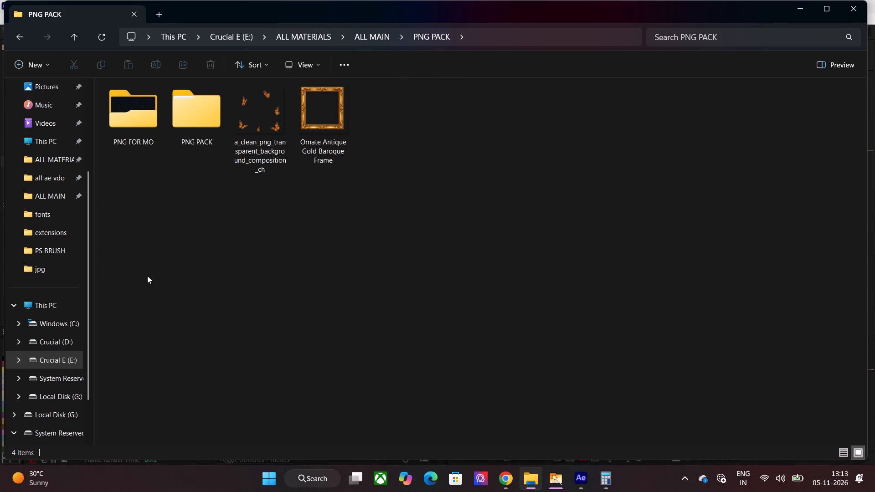
{"action": "double_click", "coordinate": [196, 131]}
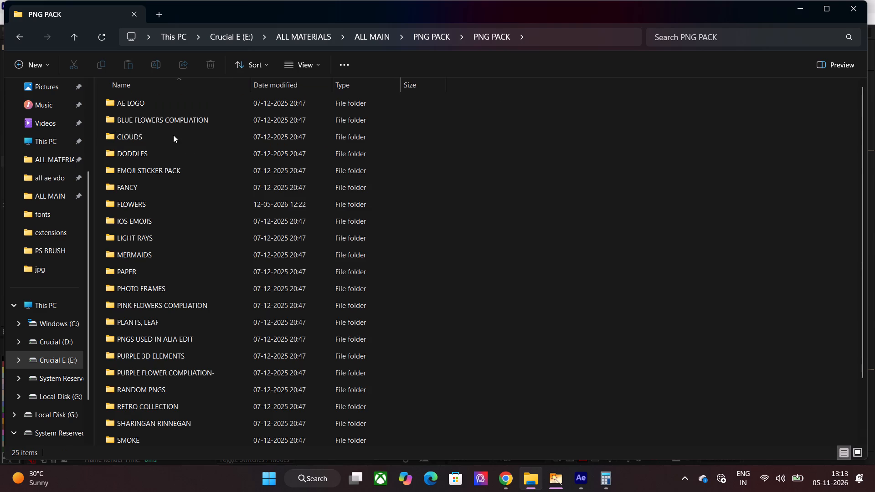
{"action": "double_click", "coordinate": [173, 135]}
{"action": "left_click", "coordinate": [493, 35]}
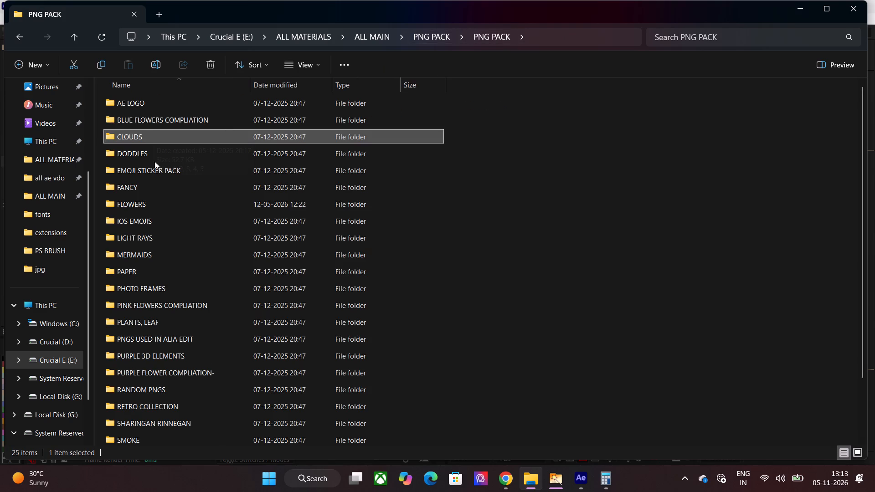
{"action": "scroll", "coordinate": [167, 256], "scroll_direction": "down", "scroll_amount": 1}
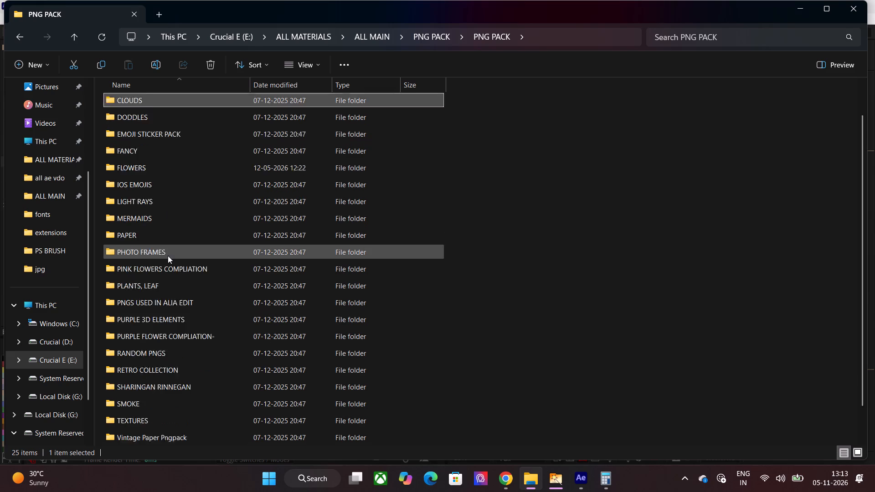
{"action": "scroll", "coordinate": [168, 256], "scroll_direction": "down", "scroll_amount": 2}
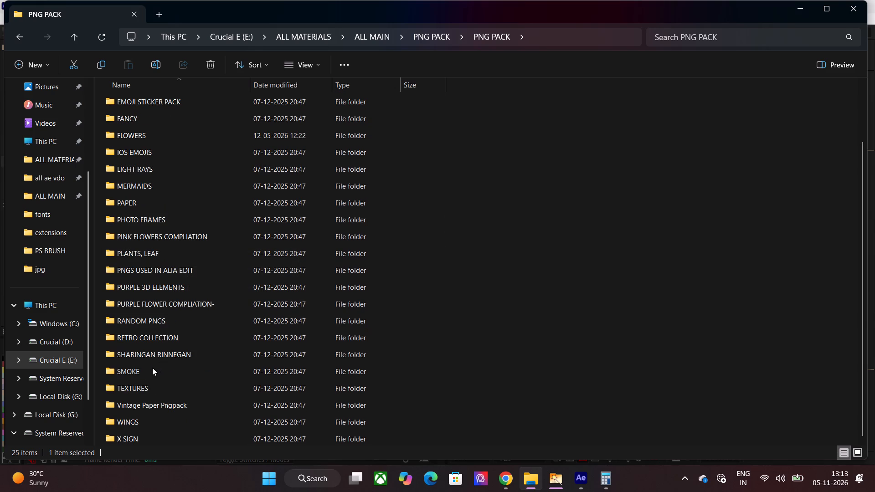
{"action": "double_click", "coordinate": [151, 368]}
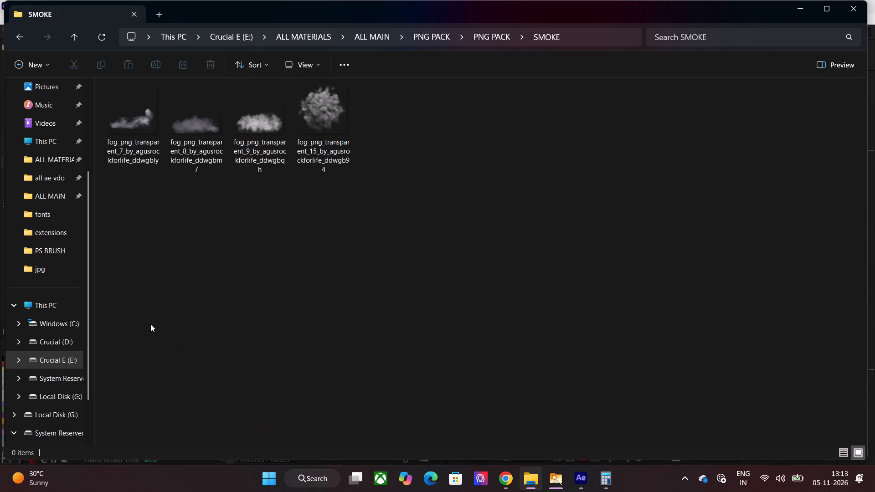
{"action": "left_click", "coordinate": [489, 33]}
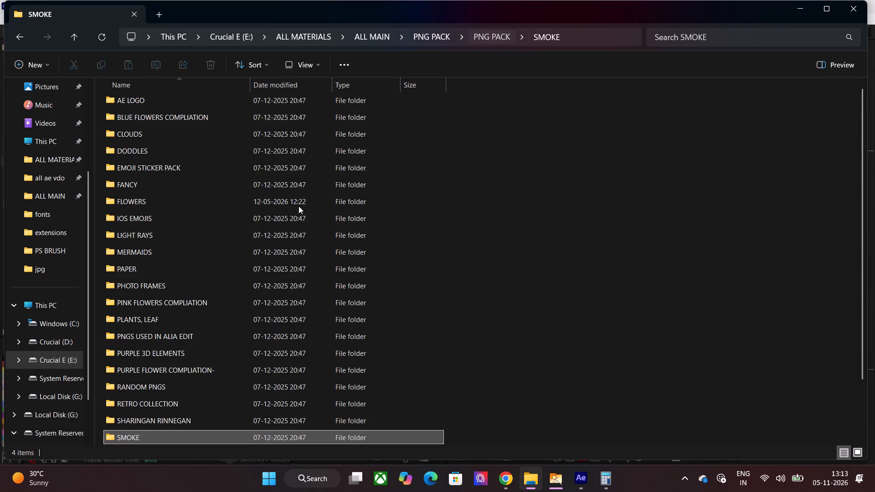
{"action": "scroll", "coordinate": [153, 332], "scroll_direction": "down", "scroll_amount": 1}
{"action": "scroll", "coordinate": [168, 391], "scroll_direction": "down", "scroll_amount": 3}
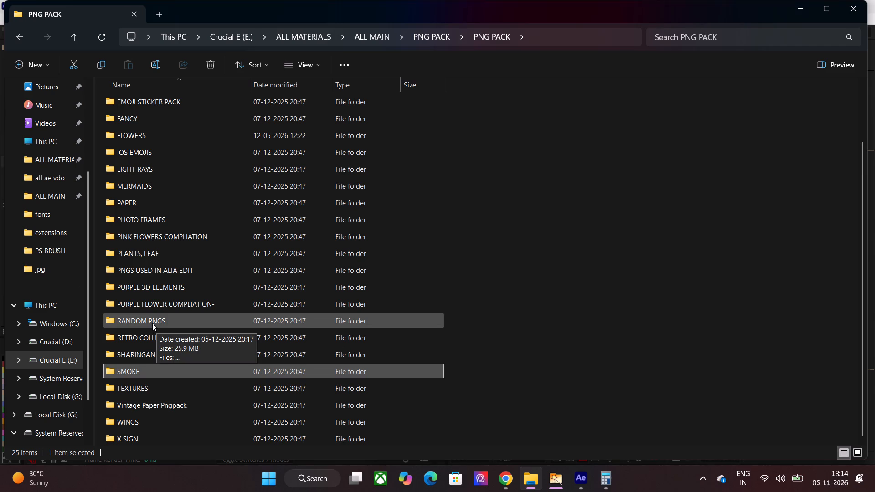
{"action": "double_click", "coordinate": [190, 323]}
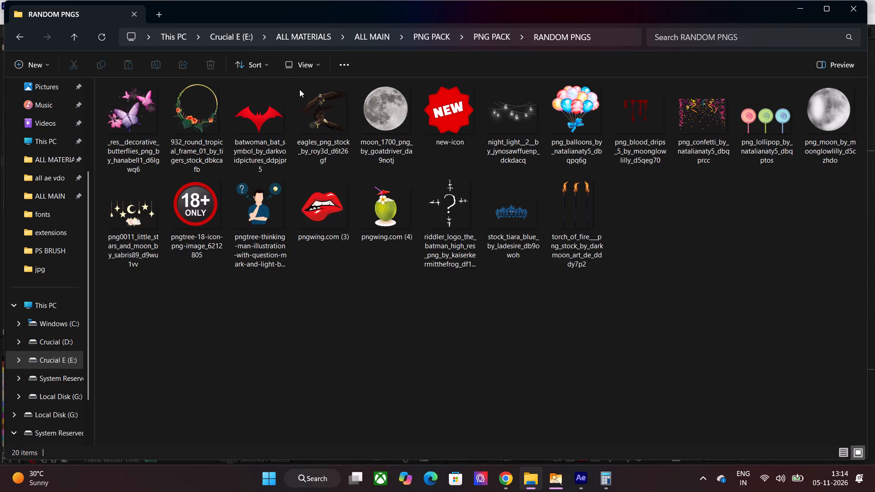
{"action": "left_click", "coordinate": [492, 31]}
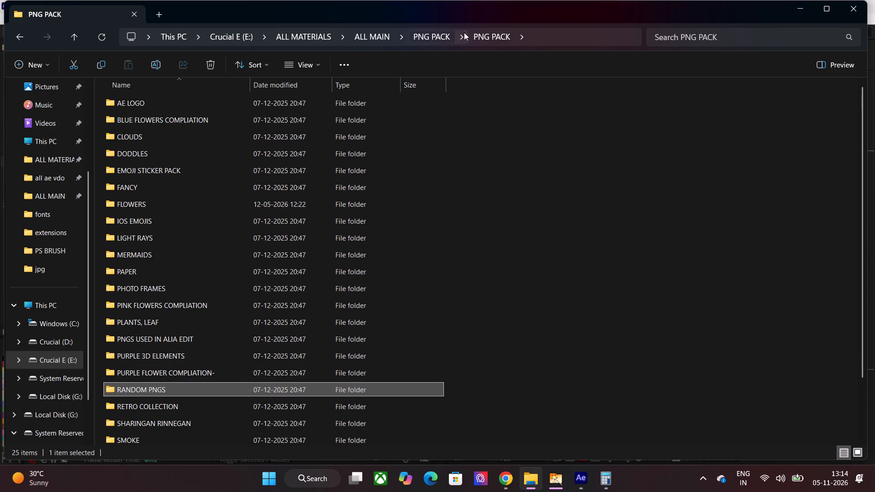
Check the PNG FOR MO folder and revisit the OVERLAY folder in ALL MAIN for suitable images.
{"action": "left_click", "coordinate": [421, 36]}
{"action": "double_click", "coordinate": [118, 127]}
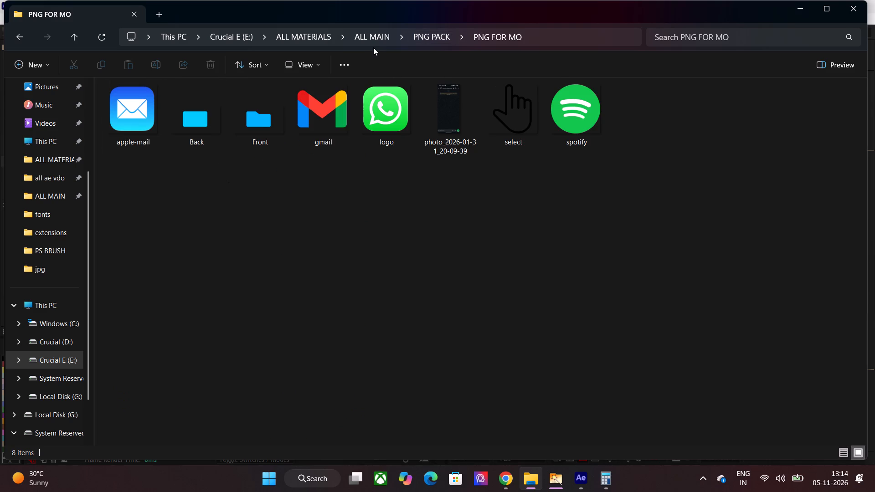
{"action": "left_click", "coordinate": [376, 40]}
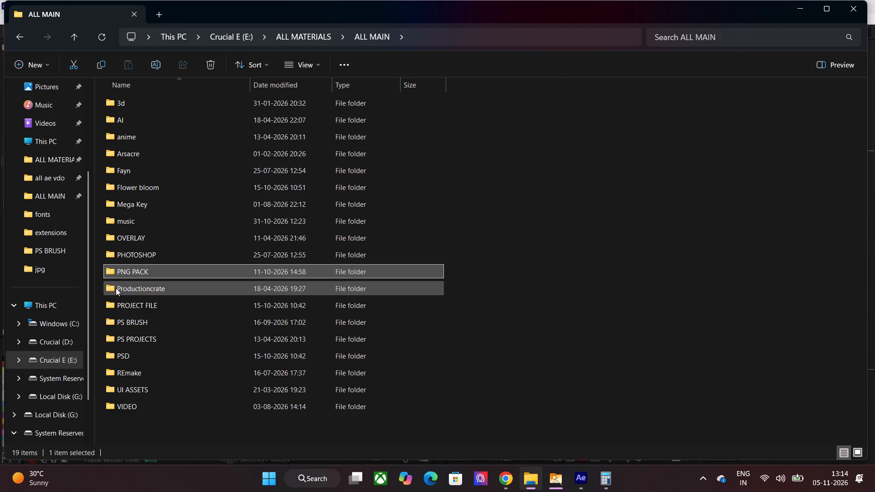
{"action": "double_click", "coordinate": [153, 239]}
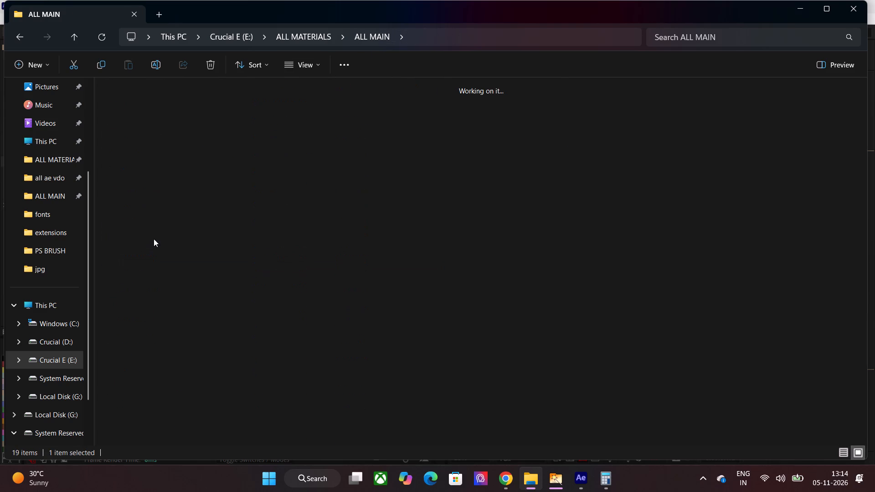
{"action": "left_click", "coordinate": [376, 36]}
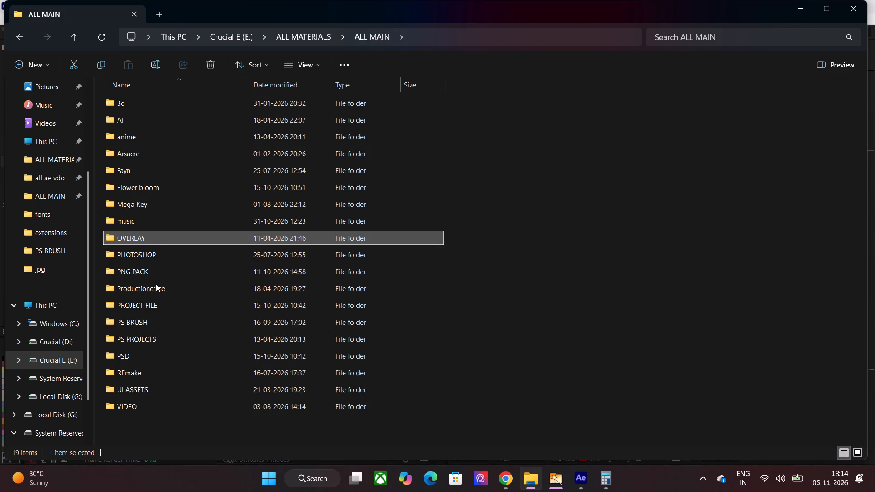
{"action": "left_click", "coordinate": [162, 262]}
{"action": "double_click", "coordinate": [152, 266]}
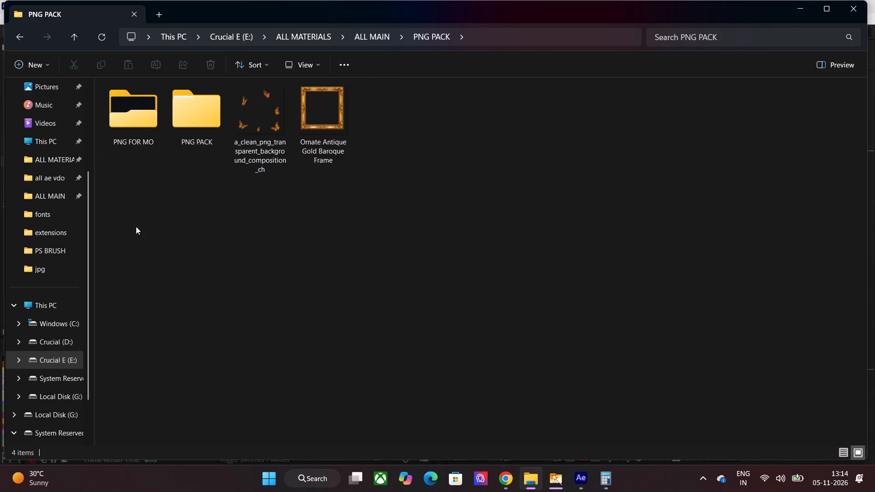
{"action": "double_click", "coordinate": [148, 133]}
{"action": "left_click", "coordinate": [425, 36]}
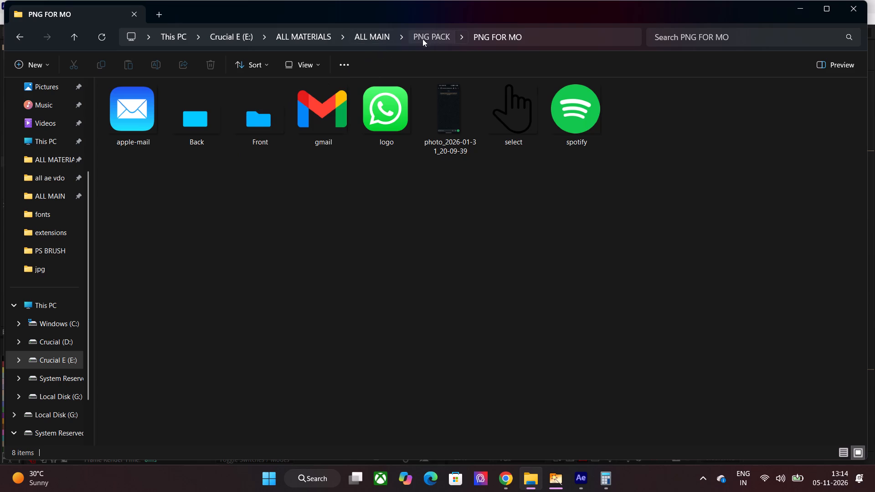
Look through the AE LOGO, BLUE FLOWERS COMPLIATION, CLOUDS and DODDLES folders of the inner PNG PACK folder for usable elements.
{"action": "double_click", "coordinate": [220, 121]}
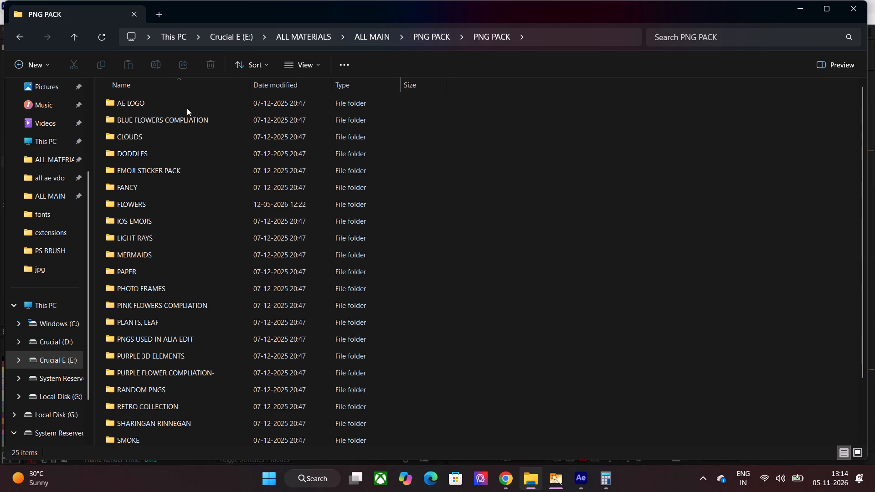
{"action": "double_click", "coordinate": [187, 108]}
{"action": "left_click", "coordinate": [486, 32]}
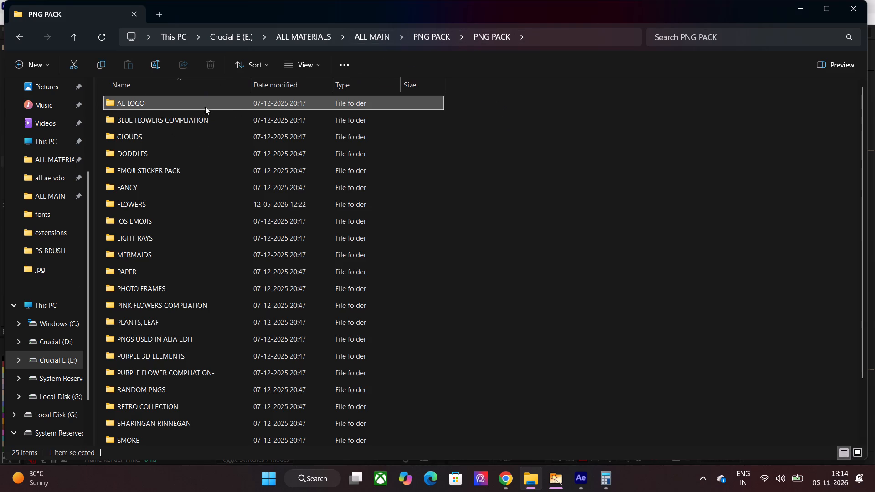
{"action": "left_click", "coordinate": [195, 110]}
{"action": "double_click", "coordinate": [185, 113]}
{"action": "double_click", "coordinate": [231, 115]}
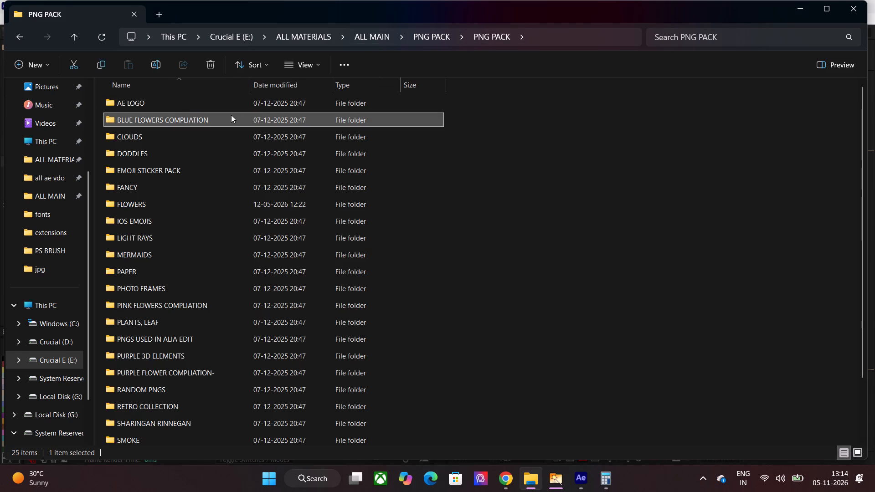
{"action": "left_click", "coordinate": [458, 35]}
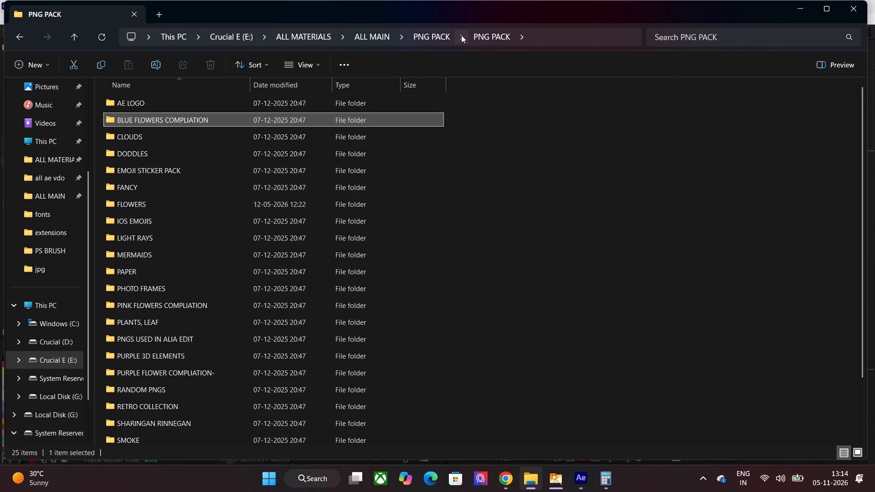
{"action": "double_click", "coordinate": [151, 143]}
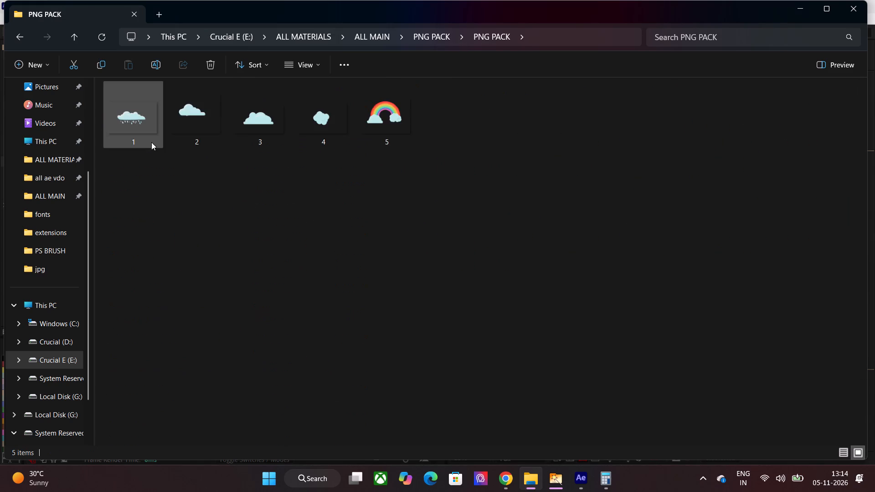
{"action": "left_click", "coordinate": [478, 42]}
{"action": "double_click", "coordinate": [151, 153]}
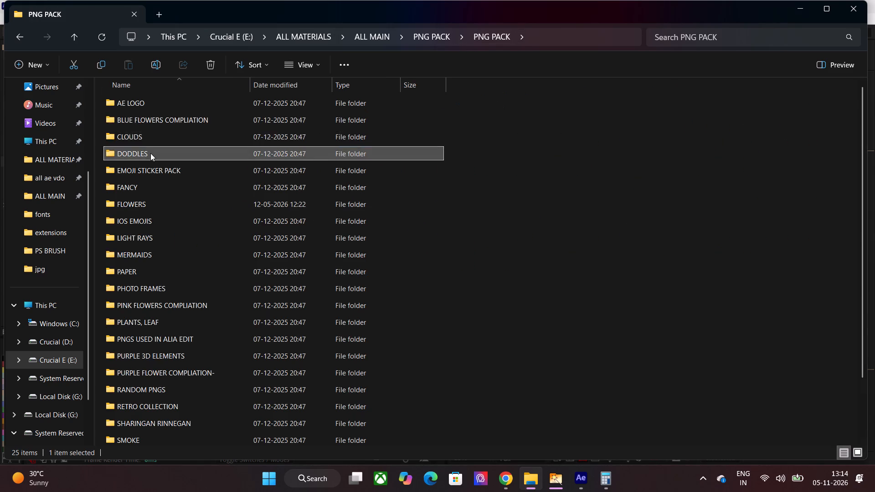
{"action": "left_click", "coordinate": [480, 35]}
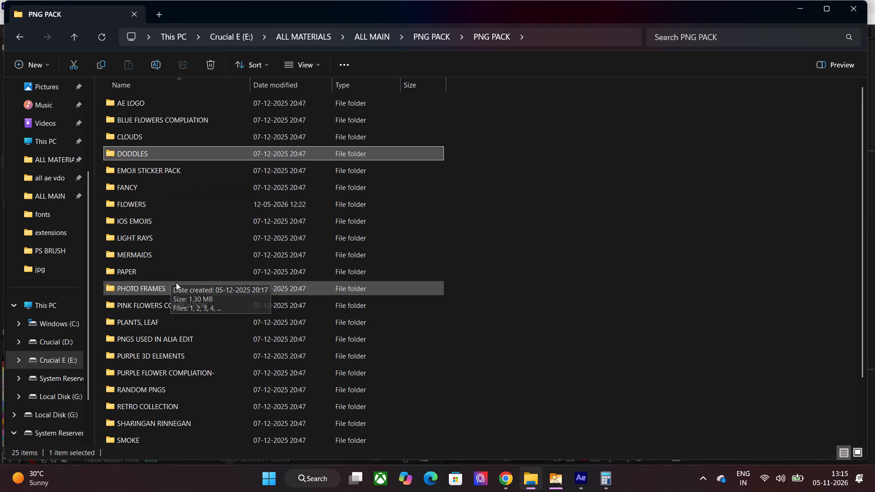
{"action": "scroll", "coordinate": [187, 286], "scroll_direction": "down", "scroll_amount": 2}
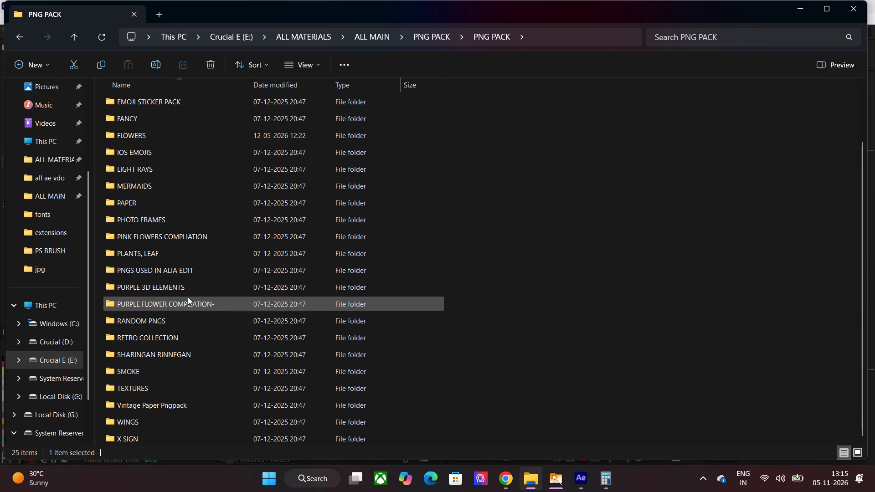
{"action": "scroll", "coordinate": [188, 297], "scroll_direction": "down", "scroll_amount": 2}
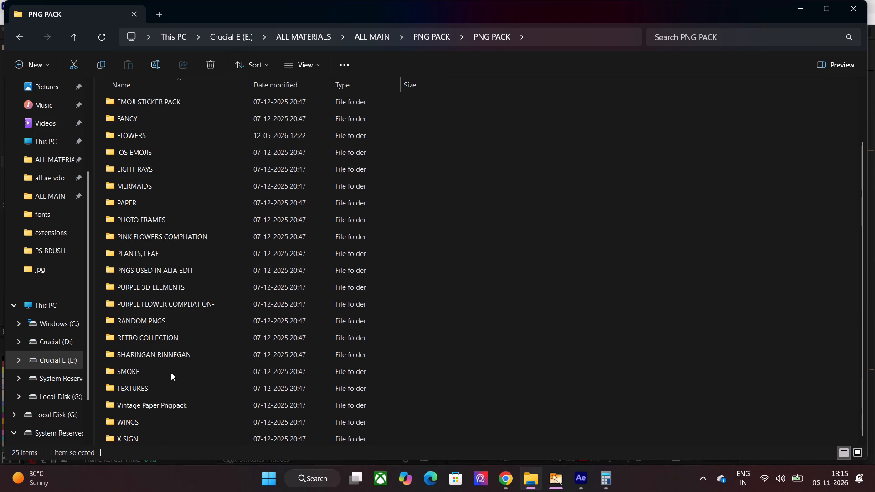
Switch to Chrome and open the PNGWing clouds page from the "clouds png" search results.
{"action": "left_click", "coordinate": [505, 477]}
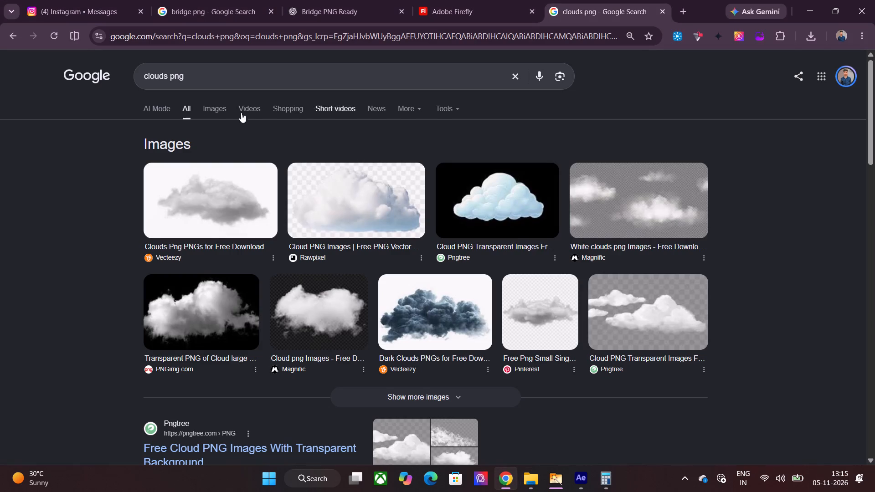
{"action": "scroll", "coordinate": [219, 233], "scroll_direction": "down", "scroll_amount": 2}
{"action": "scroll", "coordinate": [181, 338], "scroll_direction": "down", "scroll_amount": 1}
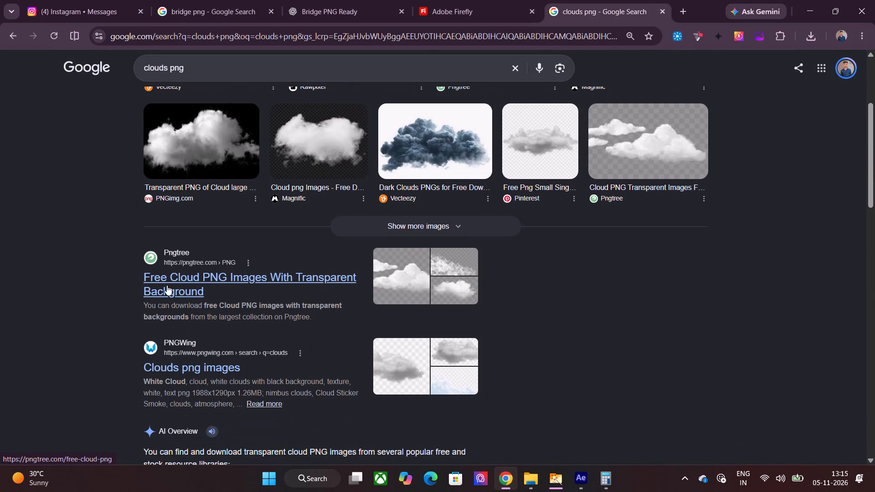
{"action": "left_click", "coordinate": [177, 368]}
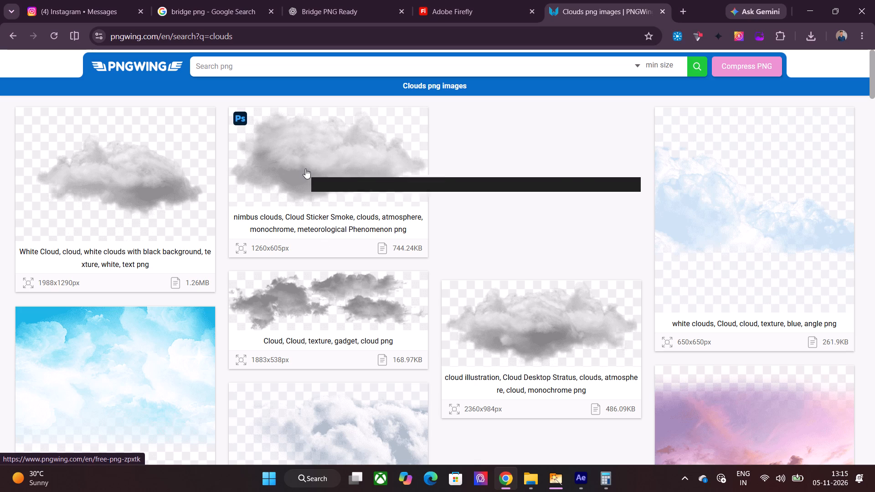
{"action": "left_click", "coordinate": [683, 12]}
{"action": "left_click", "coordinate": [508, 9]}
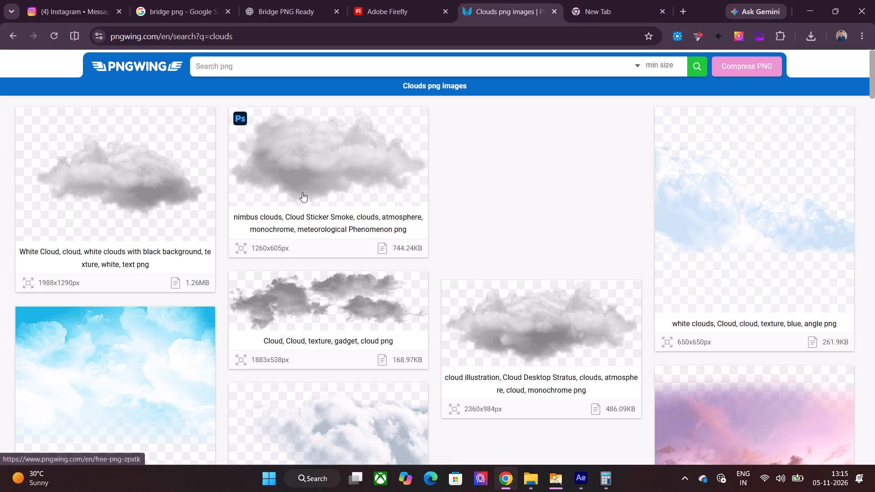
Open the 1260x605px nimbus clouds image on PNGWing and request its free PNG download.
{"action": "scroll", "coordinate": [510, 303], "scroll_direction": "up", "scroll_amount": 1}
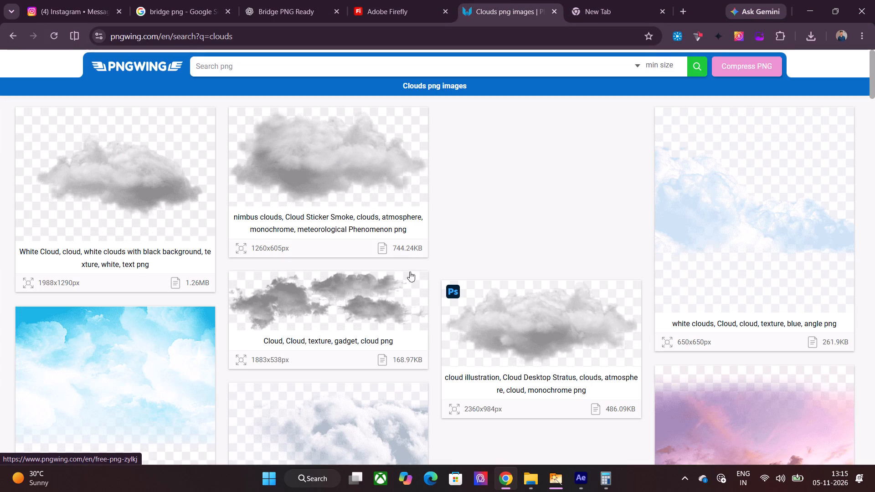
{"action": "left_click", "coordinate": [284, 175]}
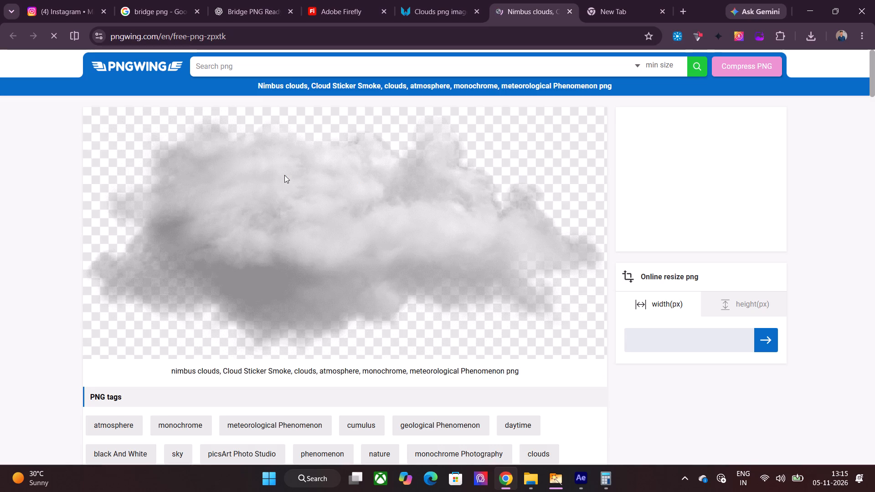
{"action": "scroll", "coordinate": [514, 313], "scroll_direction": "down", "scroll_amount": 2}
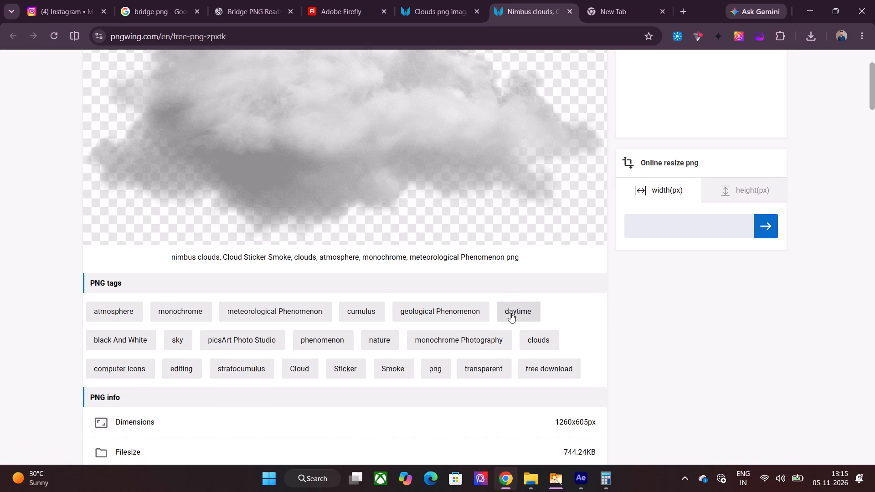
{"action": "scroll", "coordinate": [510, 313], "scroll_direction": "down", "scroll_amount": 2}
{"action": "scroll", "coordinate": [319, 317], "scroll_direction": "down", "scroll_amount": 2}
{"action": "left_click", "coordinate": [285, 288]}
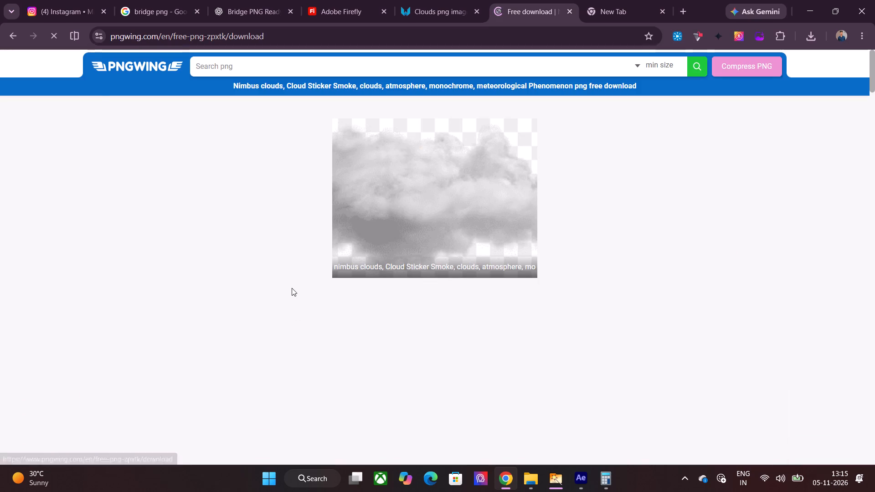
{"action": "scroll", "coordinate": [470, 279], "scroll_direction": "down", "scroll_amount": 2}
{"action": "scroll", "coordinate": [446, 387], "scroll_direction": "down", "scroll_amount": 2}
{"action": "left_click", "coordinate": [424, 315]}
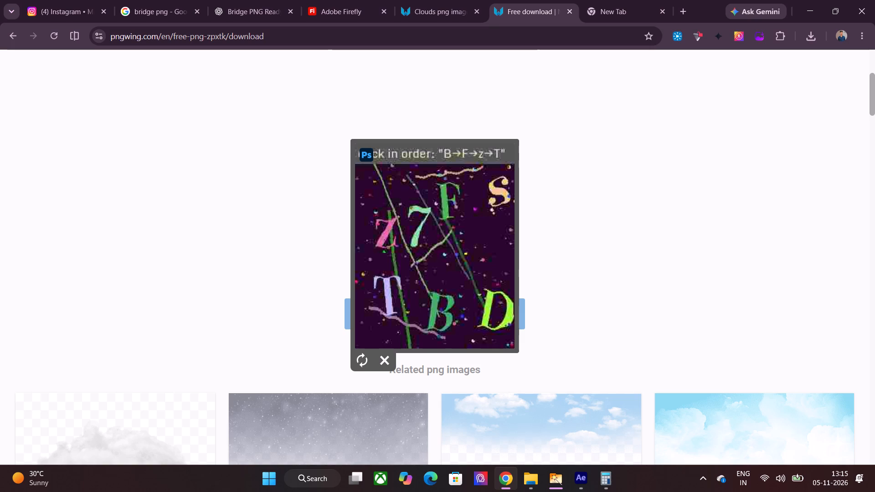
Complete the character-order verification and save the nimbus clouds PNG.
{"action": "left_click", "coordinate": [439, 313]}
{"action": "left_click", "coordinate": [448, 195]}
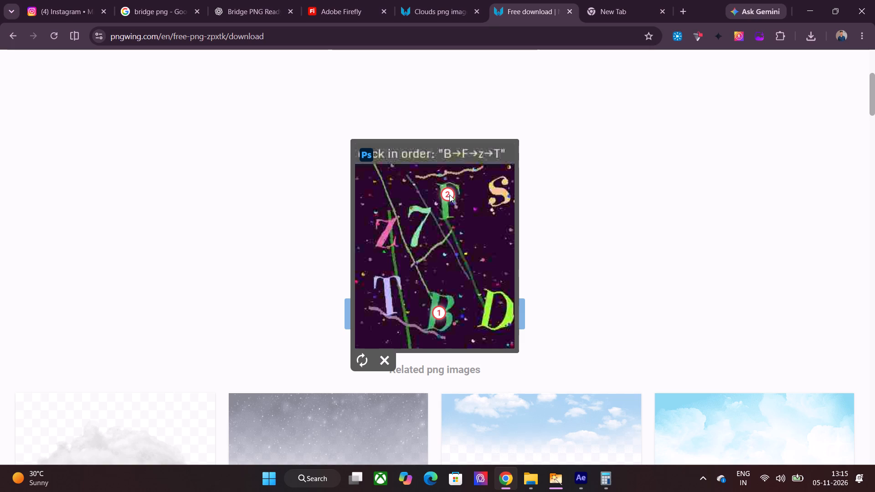
{"action": "left_click", "coordinate": [388, 242]}
{"action": "left_click", "coordinate": [388, 298]}
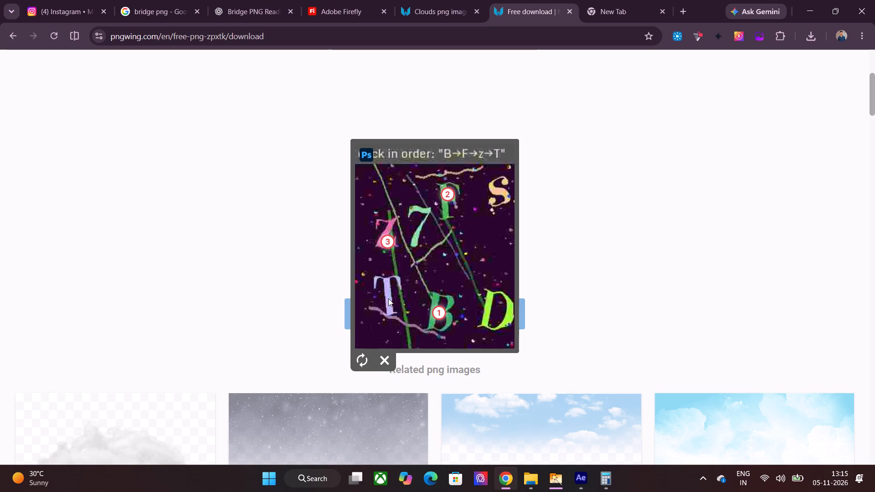
{"action": "scroll", "coordinate": [436, 282], "scroll_direction": "up", "scroll_amount": 3}
{"action": "scroll", "coordinate": [480, 295], "scroll_direction": "up", "scroll_amount": 3}
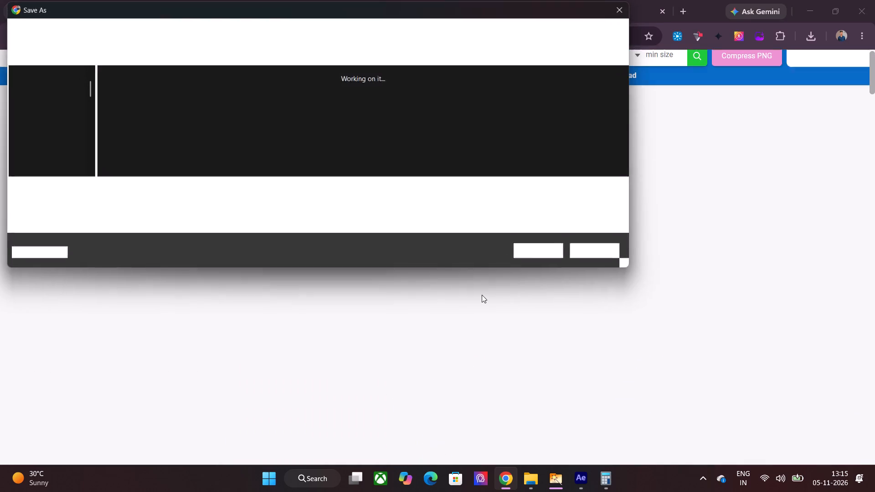
{"action": "left_click", "coordinate": [542, 246]}
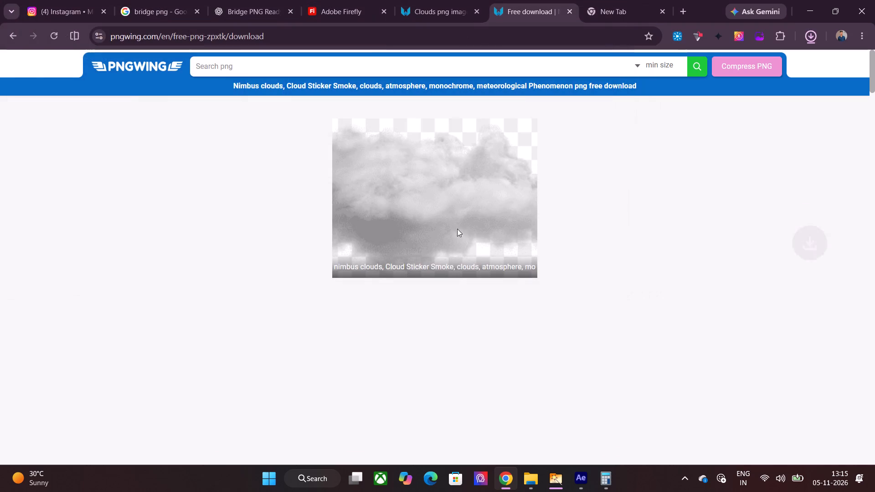
Return to the PNGWing clouds results, then download and save the 1988x1290px White Cloud PNG.
{"action": "left_click", "coordinate": [11, 34]}
{"action": "scroll", "coordinate": [383, 242], "scroll_direction": "up", "scroll_amount": 4}
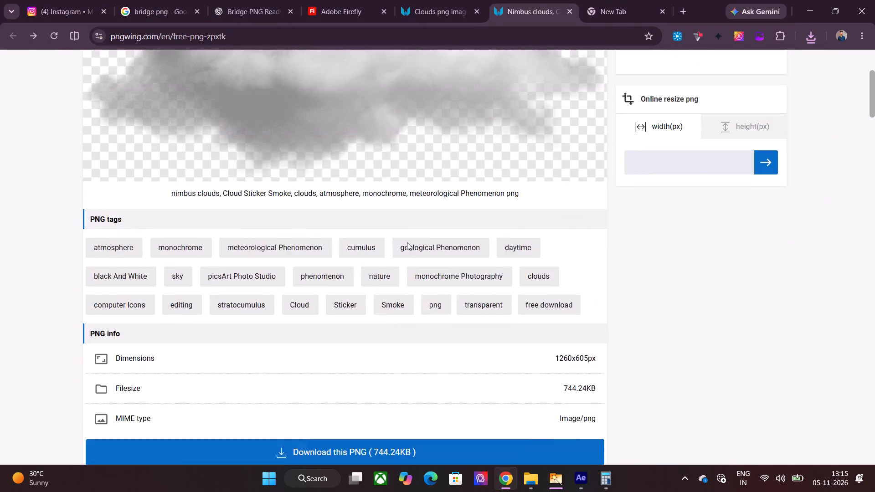
{"action": "scroll", "coordinate": [407, 242], "scroll_direction": "up", "scroll_amount": 2}
{"action": "left_click", "coordinate": [457, 0]}
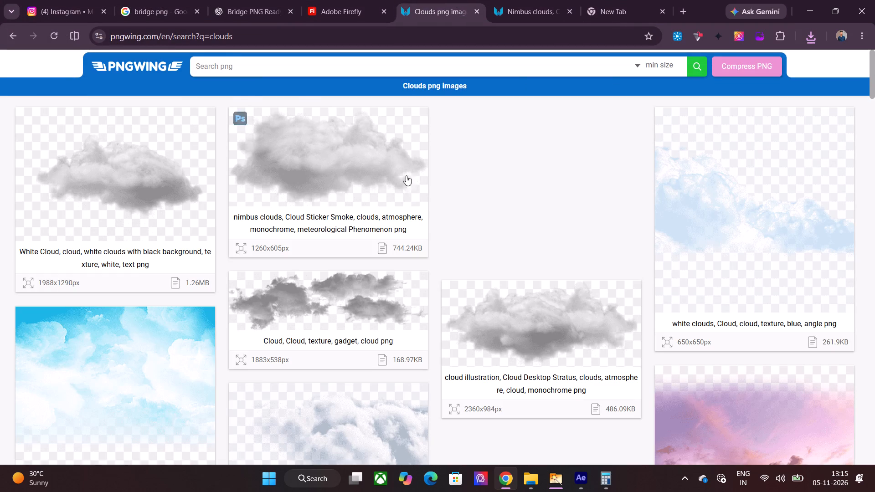
{"action": "left_click", "coordinate": [139, 193]}
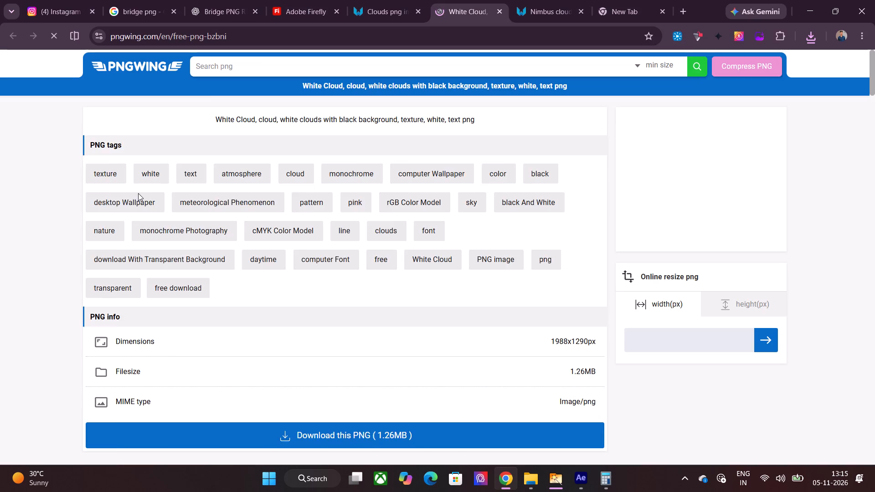
{"action": "scroll", "coordinate": [427, 291], "scroll_direction": "down", "scroll_amount": 9}
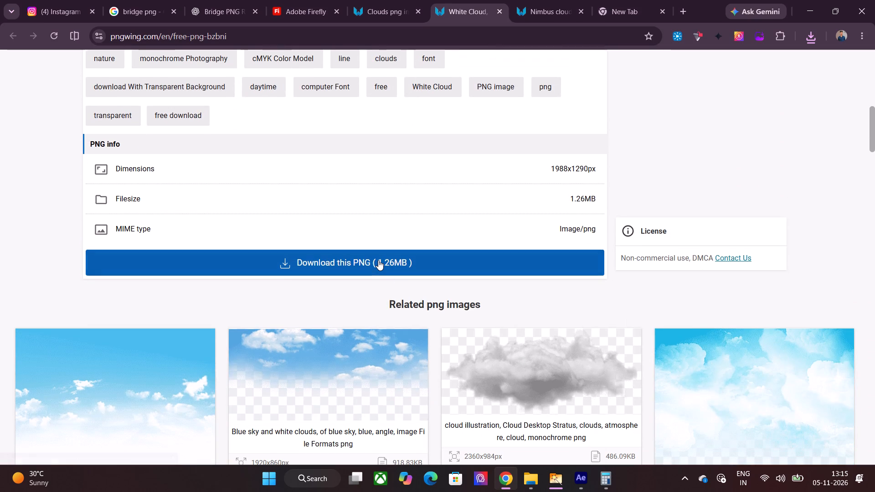
{"action": "left_click", "coordinate": [378, 260]}
{"action": "scroll", "coordinate": [489, 253], "scroll_direction": "down", "scroll_amount": 4}
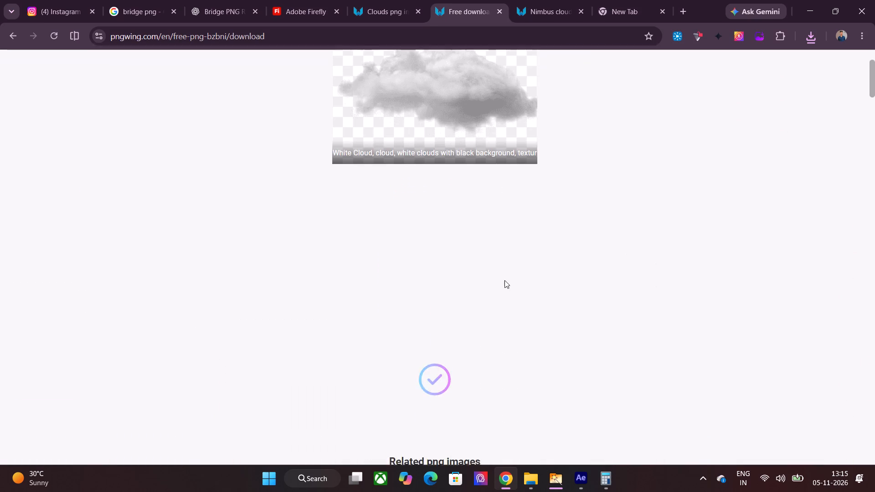
{"action": "scroll", "coordinate": [504, 280], "scroll_direction": "down", "scroll_amount": 1}
{"action": "left_click", "coordinate": [541, 256]}
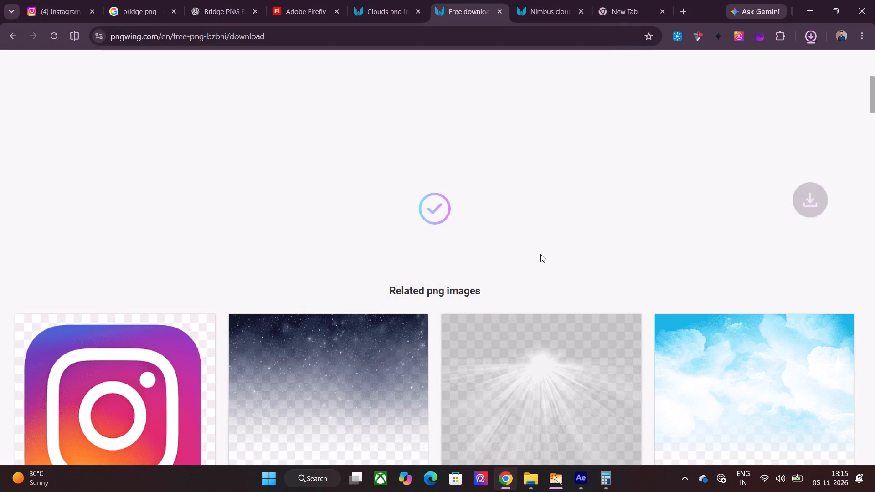
Return to the White Cloud page and look through its related PNG images for another suitable cloud cutout.
{"action": "left_click", "coordinate": [3, 35]}
{"action": "scroll", "coordinate": [250, 227], "scroll_direction": "down", "scroll_amount": 2}
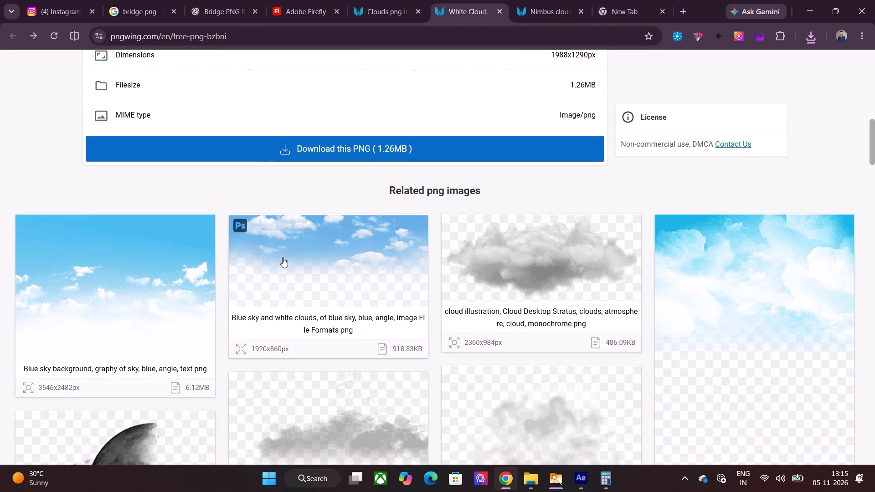
{"action": "scroll", "coordinate": [283, 260], "scroll_direction": "down", "scroll_amount": 2}
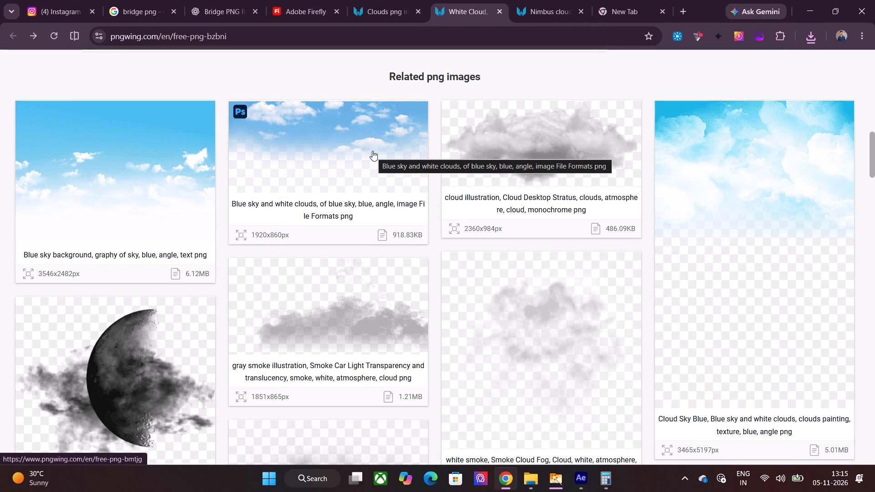
{"action": "scroll", "coordinate": [372, 151], "scroll_direction": "down", "scroll_amount": 2}
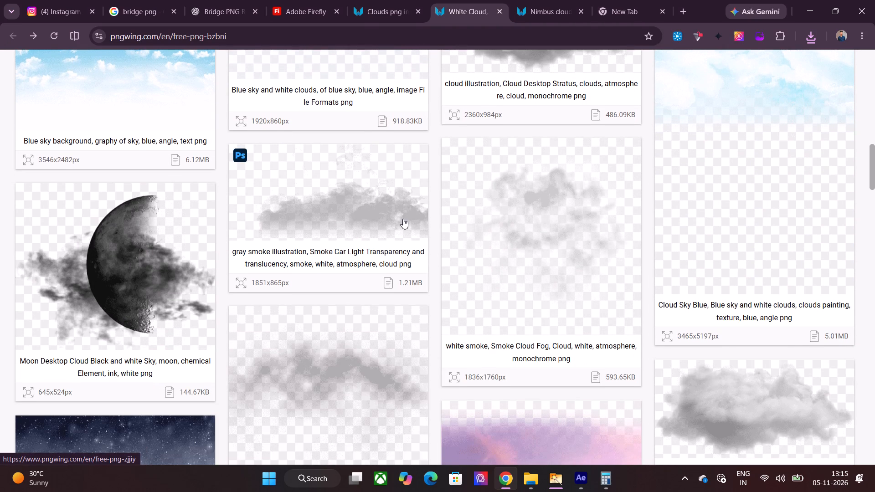
{"action": "scroll", "coordinate": [413, 233], "scroll_direction": "up", "scroll_amount": 2}
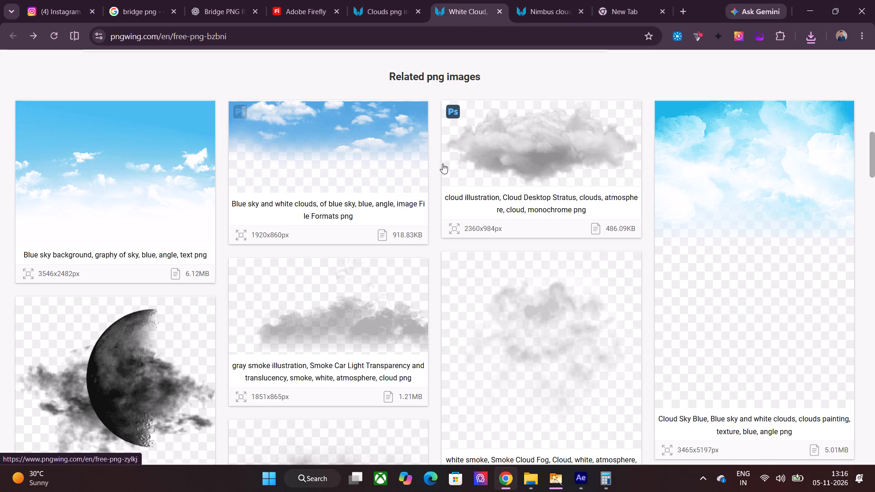
{"action": "scroll", "coordinate": [485, 312], "scroll_direction": "down", "scroll_amount": 4}
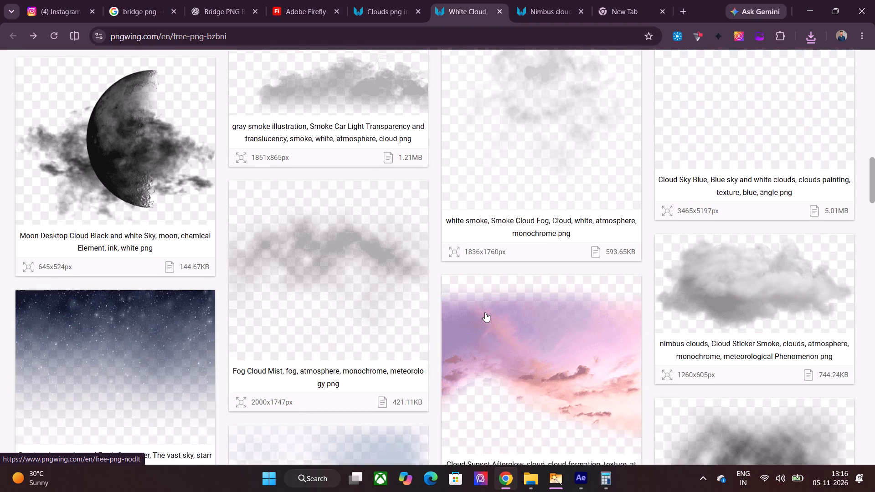
{"action": "scroll", "coordinate": [485, 312], "scroll_direction": "down", "scroll_amount": 3}
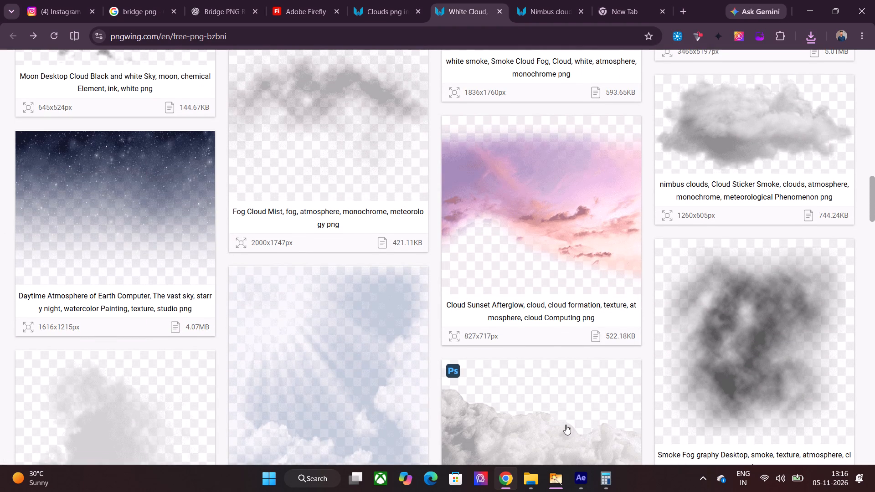
{"action": "scroll", "coordinate": [594, 287], "scroll_direction": "down", "scroll_amount": 1}
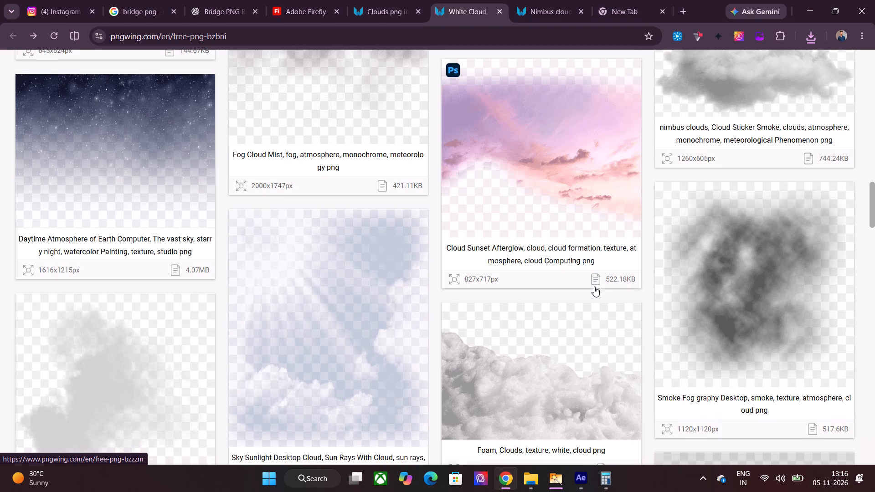
{"action": "scroll", "coordinate": [594, 287], "scroll_direction": "down", "scroll_amount": 5}
{"action": "scroll", "coordinate": [597, 287], "scroll_direction": "up", "scroll_amount": 1}
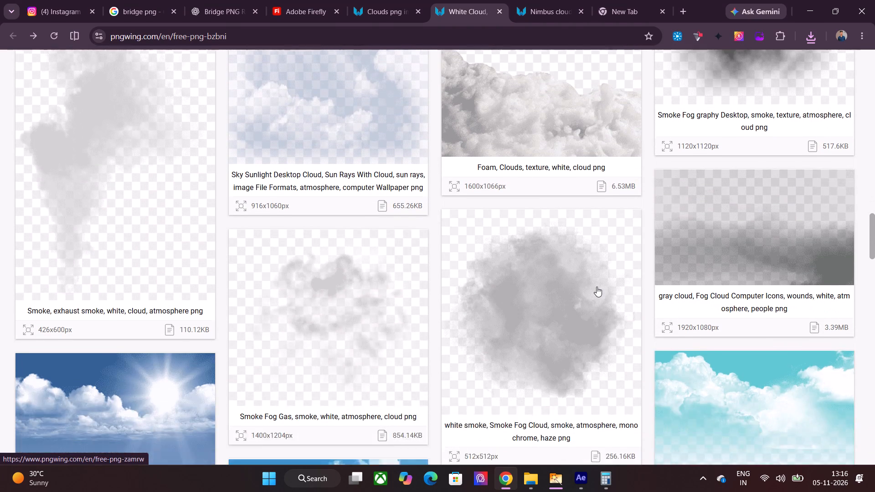
{"action": "scroll", "coordinate": [597, 287], "scroll_direction": "up", "scroll_amount": 1}
{"action": "scroll", "coordinate": [597, 287], "scroll_direction": "down", "scroll_amount": 8}
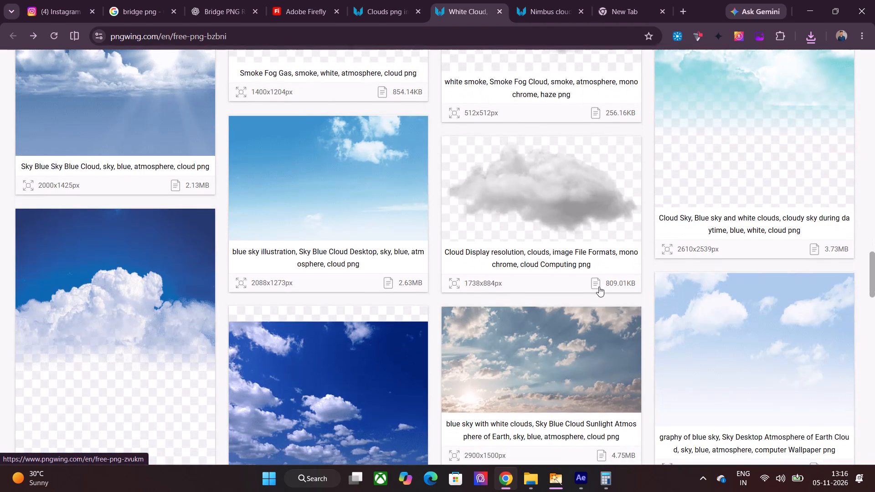
{"action": "scroll", "coordinate": [599, 287], "scroll_direction": "up", "scroll_amount": 3}
{"action": "scroll", "coordinate": [181, 241], "scroll_direction": "up", "scroll_amount": 2}
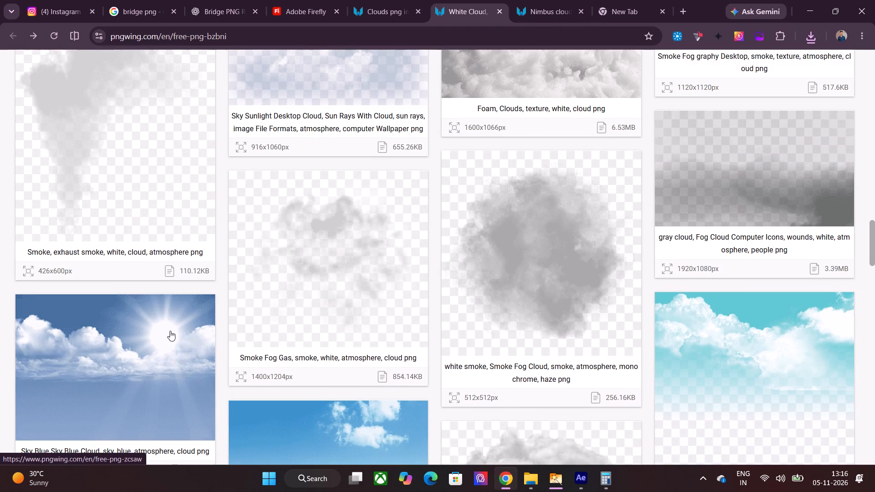
{"action": "scroll", "coordinate": [355, 352], "scroll_direction": "down", "scroll_amount": 12}
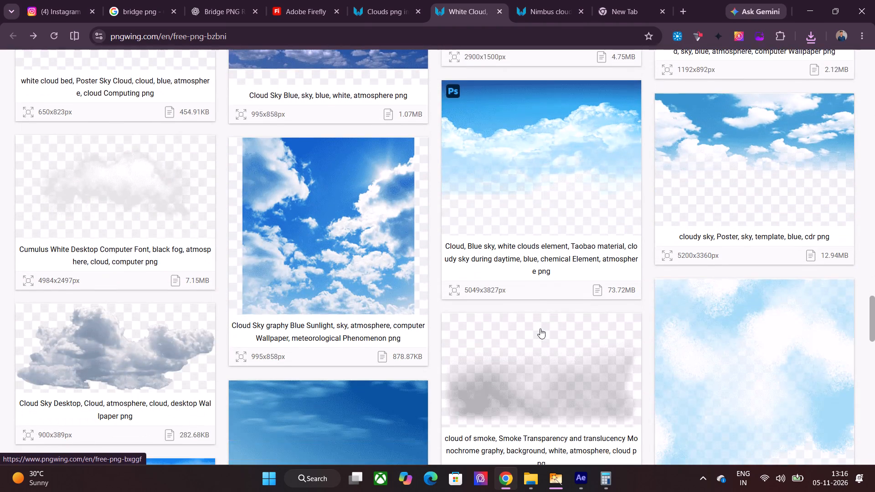
{"action": "scroll", "coordinate": [540, 328], "scroll_direction": "down", "scroll_amount": 9}
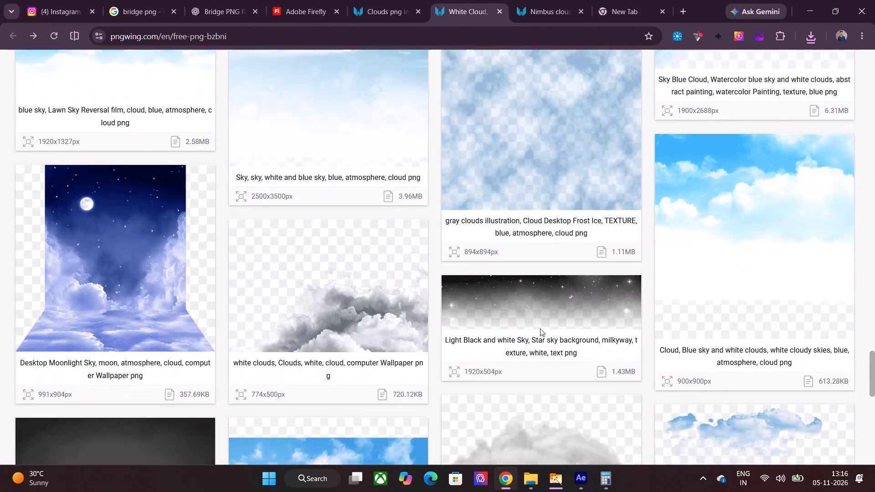
{"action": "scroll", "coordinate": [540, 328], "scroll_direction": "down", "scroll_amount": 7}
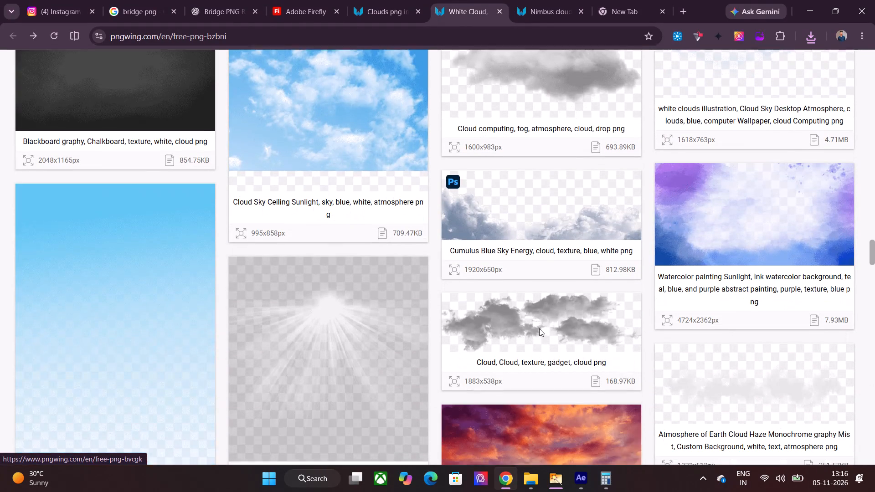
{"action": "scroll", "coordinate": [539, 328], "scroll_direction": "up", "scroll_amount": 2}
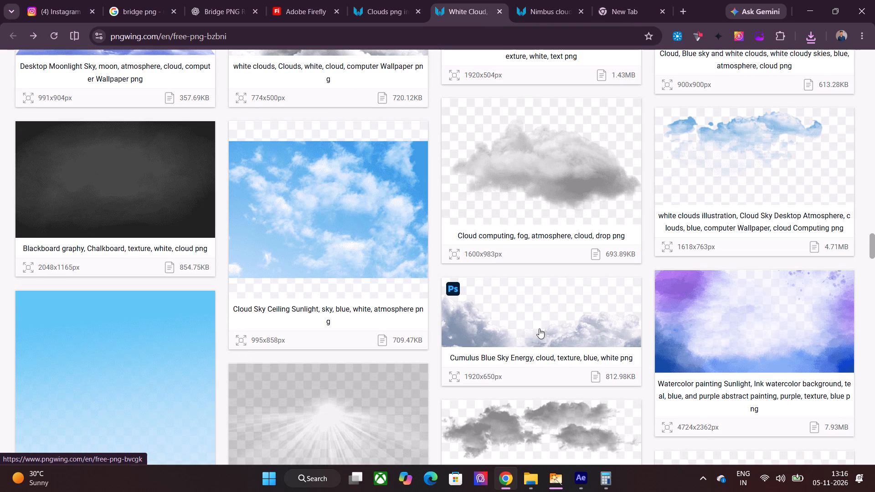
Open the 1600x983px "Cloud computing, fog" image, download its PNG and save it in the 05-11-26 folder.
{"action": "left_click", "coordinate": [559, 152]}
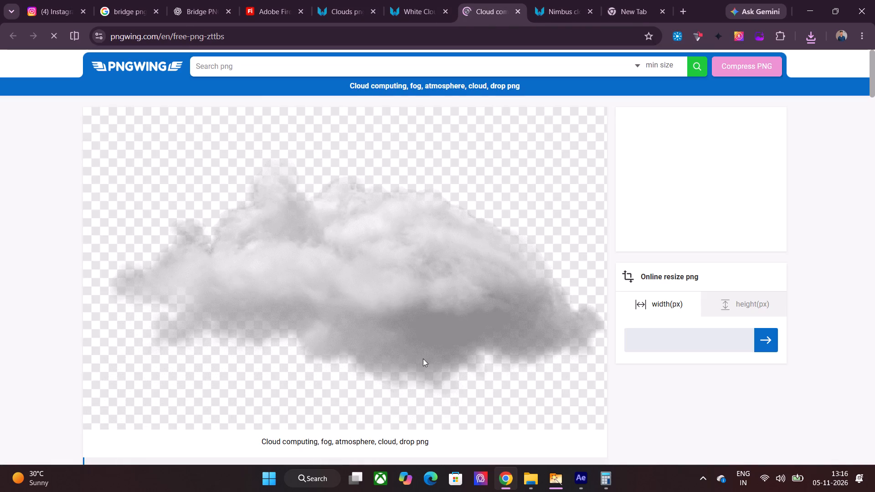
{"action": "scroll", "coordinate": [400, 361], "scroll_direction": "down", "scroll_amount": 7}
{"action": "left_click", "coordinate": [387, 331]}
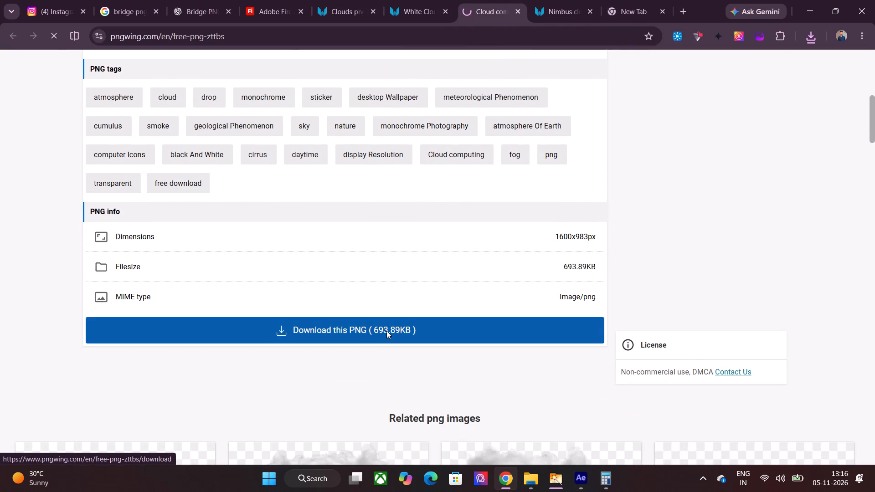
{"action": "scroll", "coordinate": [483, 315], "scroll_direction": "down", "scroll_amount": 2}
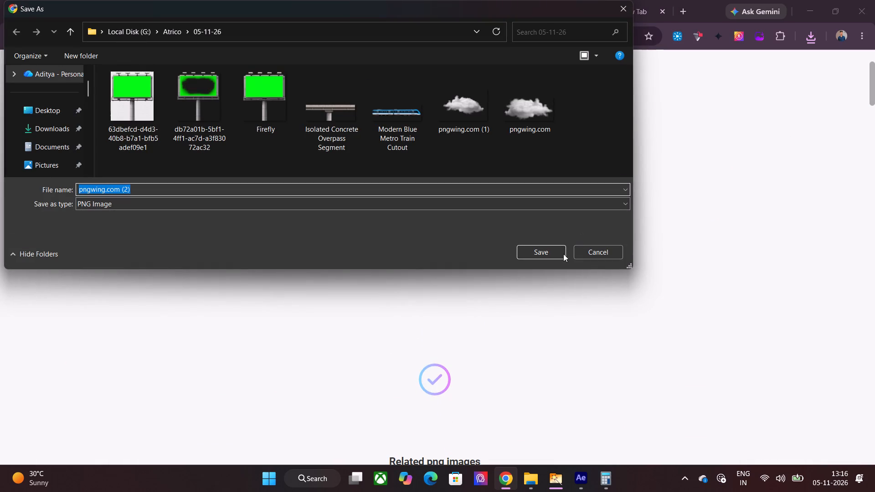
{"action": "left_click", "coordinate": [559, 252]}
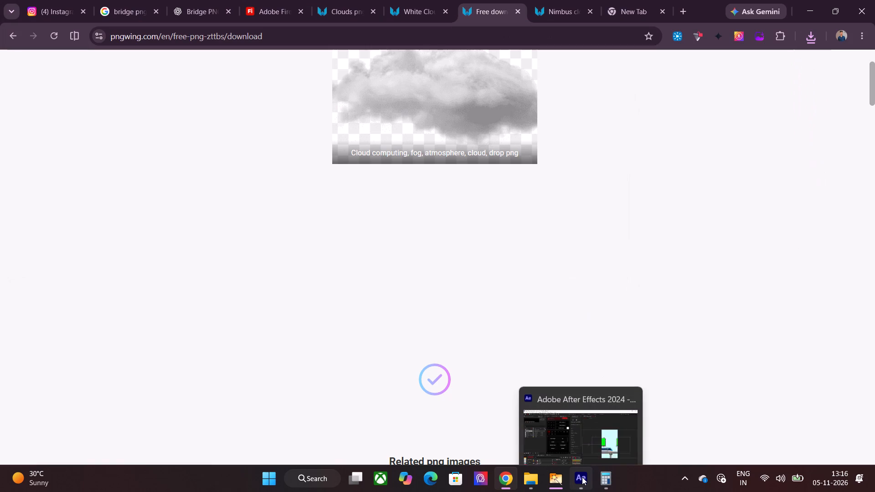
From the PNGWing clouds search results, download the 1836x1760px white smoke cloud PNG and save it in the 05-11-26 folder.
{"action": "left_click", "coordinate": [355, 0]}
{"action": "scroll", "coordinate": [313, 345], "scroll_direction": "down", "scroll_amount": 3}
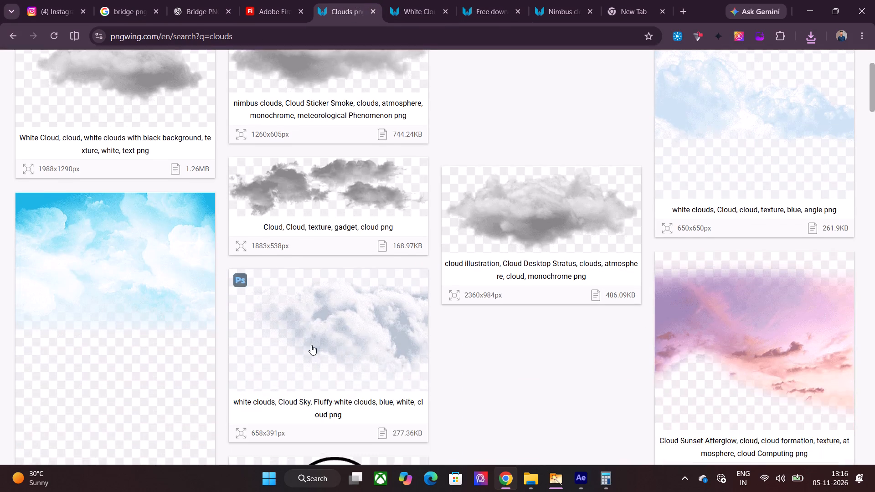
{"action": "scroll", "coordinate": [311, 345], "scroll_direction": "down", "scroll_amount": 12}
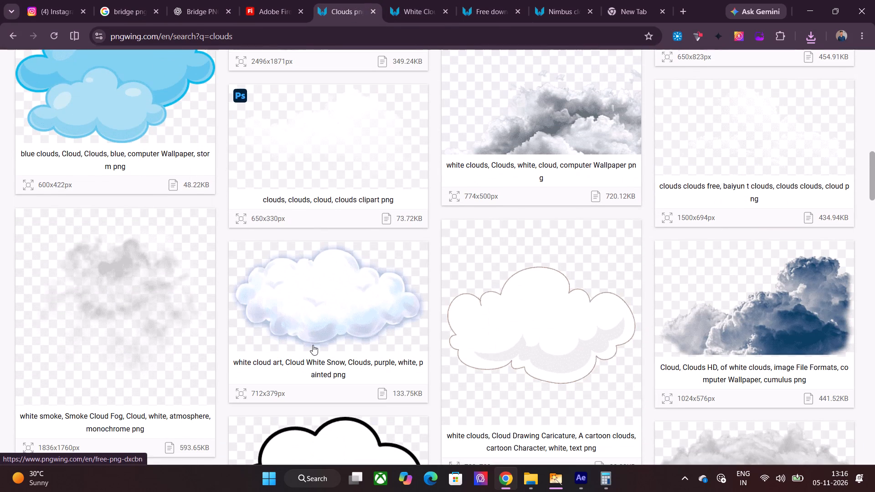
{"action": "scroll", "coordinate": [313, 345], "scroll_direction": "down", "scroll_amount": 2}
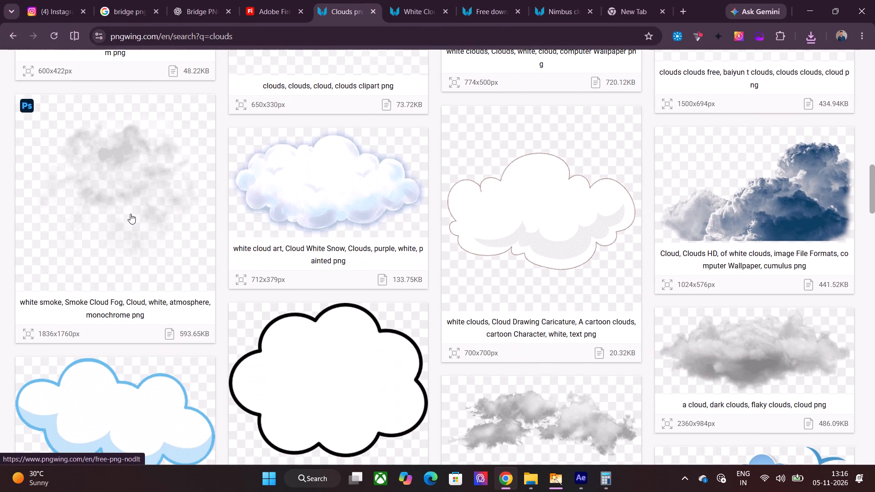
{"action": "left_click", "coordinate": [124, 210]}
{"action": "scroll", "coordinate": [397, 371], "scroll_direction": "down", "scroll_amount": 5}
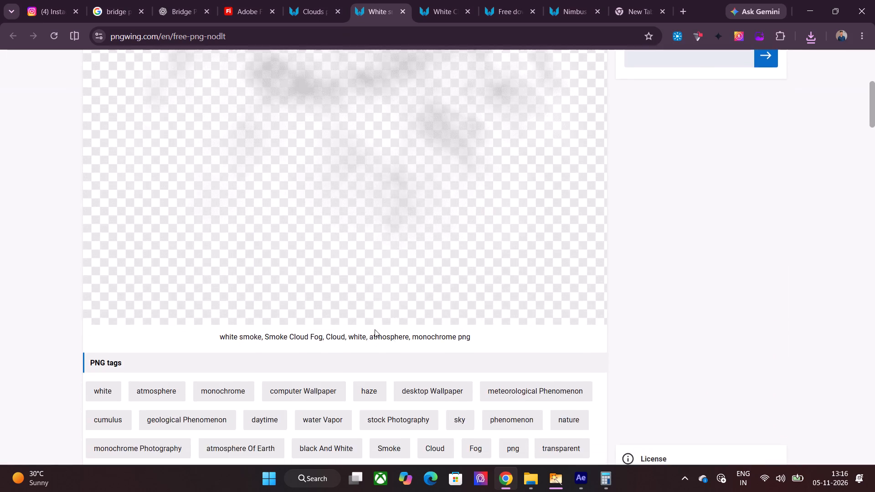
{"action": "scroll", "coordinate": [375, 329], "scroll_direction": "down", "scroll_amount": 5}
{"action": "left_click", "coordinate": [350, 340]}
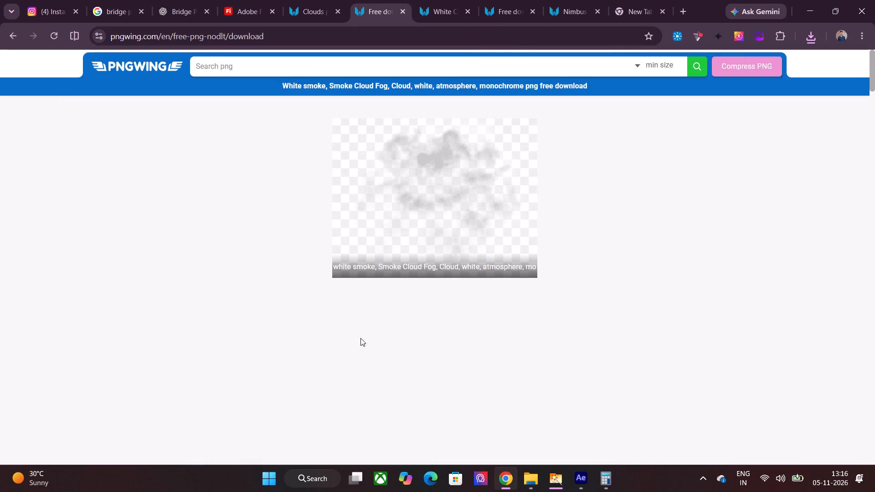
{"action": "scroll", "coordinate": [396, 325], "scroll_direction": "down", "scroll_amount": 2}
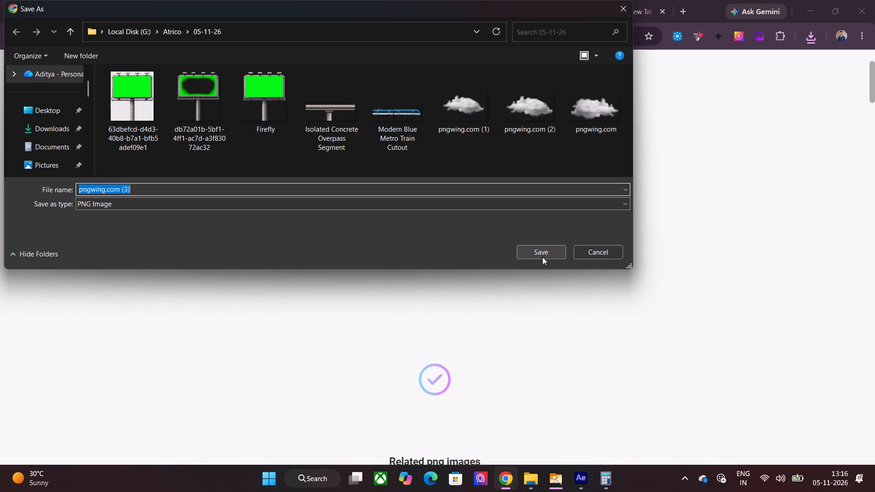
{"action": "left_click", "coordinate": [542, 257]}
Switch to After Effects and import the four pngwing.com cloud PNGs from the 05-11-26 folder into the project.
{"action": "left_click", "coordinate": [591, 485]}
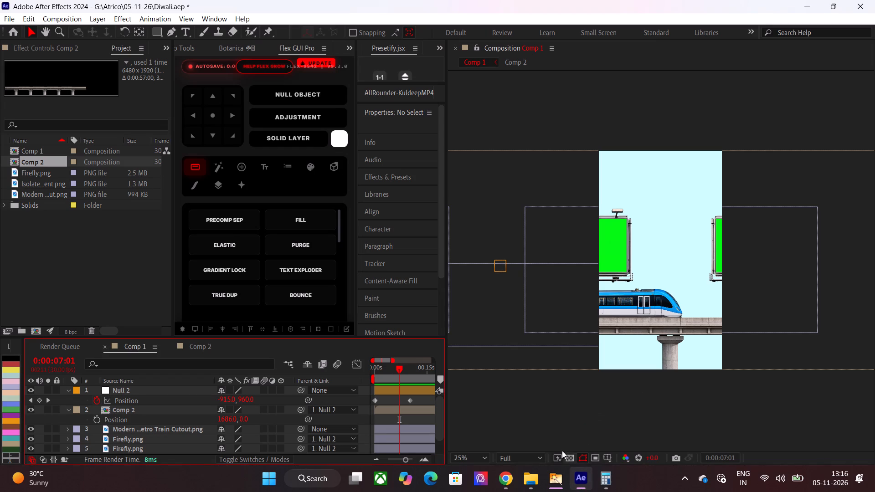
{"action": "double_click", "coordinate": [103, 253]}
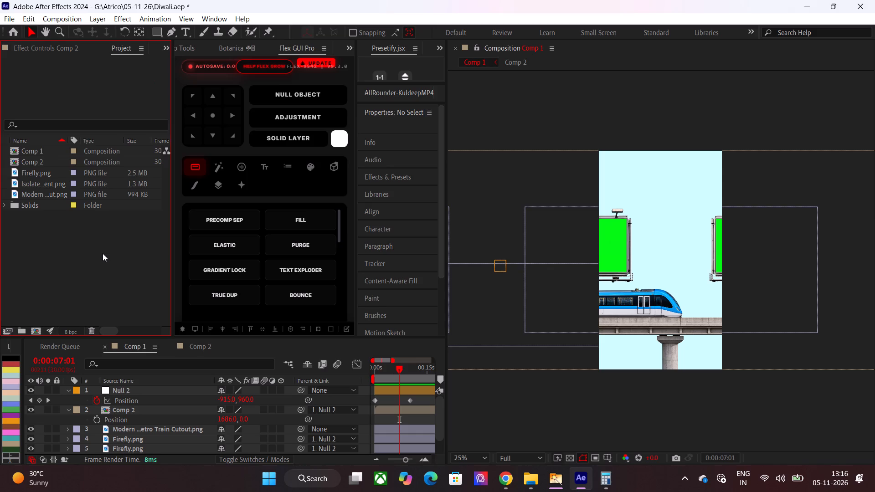
{"action": "left_click", "coordinate": [570, 139]}
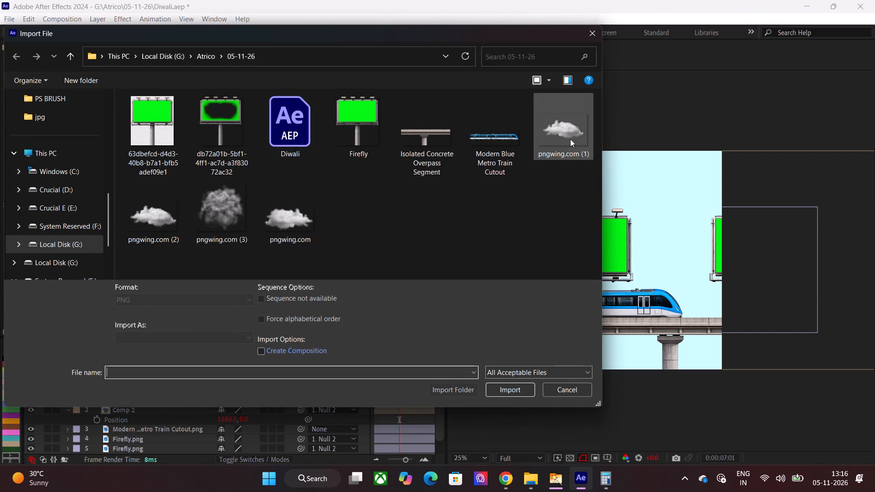
{"action": "left_click", "coordinate": [309, 236], "text": "shift"}
{"action": "left_click", "coordinate": [520, 381]}
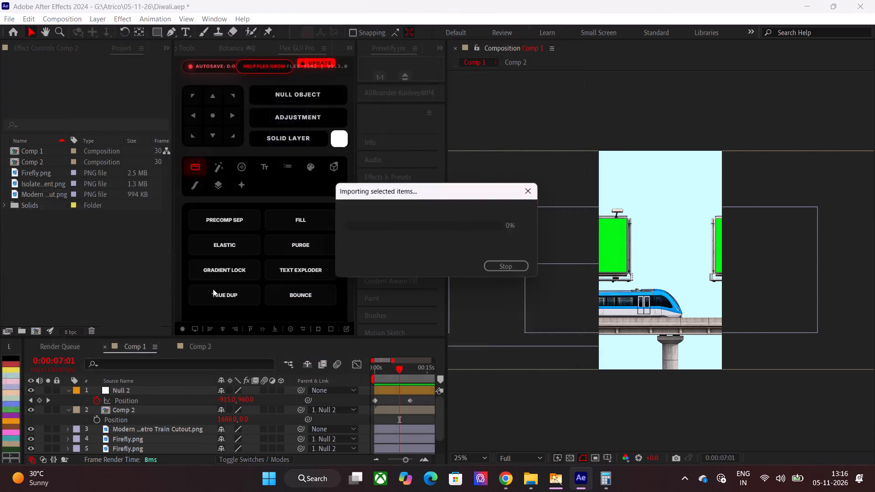
{"action": "left_click", "coordinate": [47, 282]}
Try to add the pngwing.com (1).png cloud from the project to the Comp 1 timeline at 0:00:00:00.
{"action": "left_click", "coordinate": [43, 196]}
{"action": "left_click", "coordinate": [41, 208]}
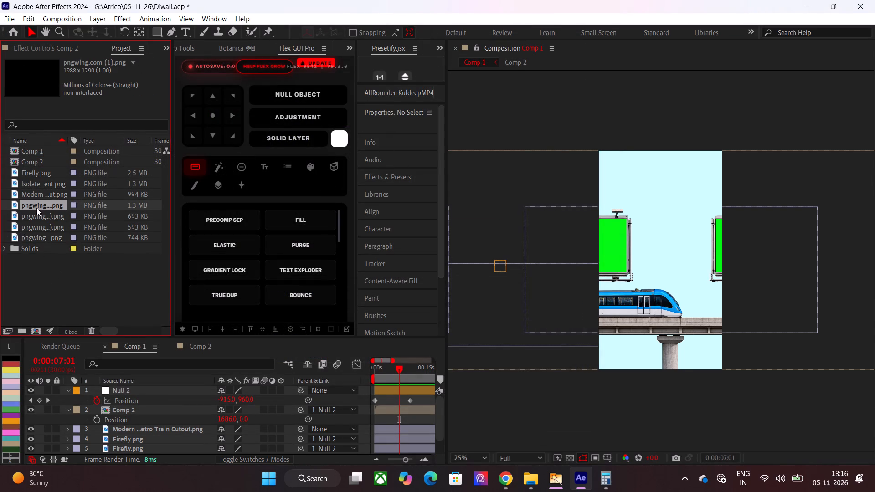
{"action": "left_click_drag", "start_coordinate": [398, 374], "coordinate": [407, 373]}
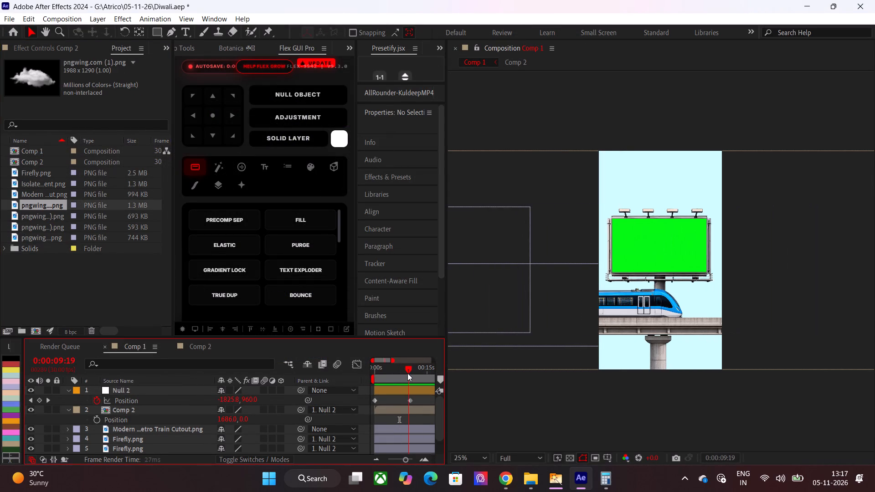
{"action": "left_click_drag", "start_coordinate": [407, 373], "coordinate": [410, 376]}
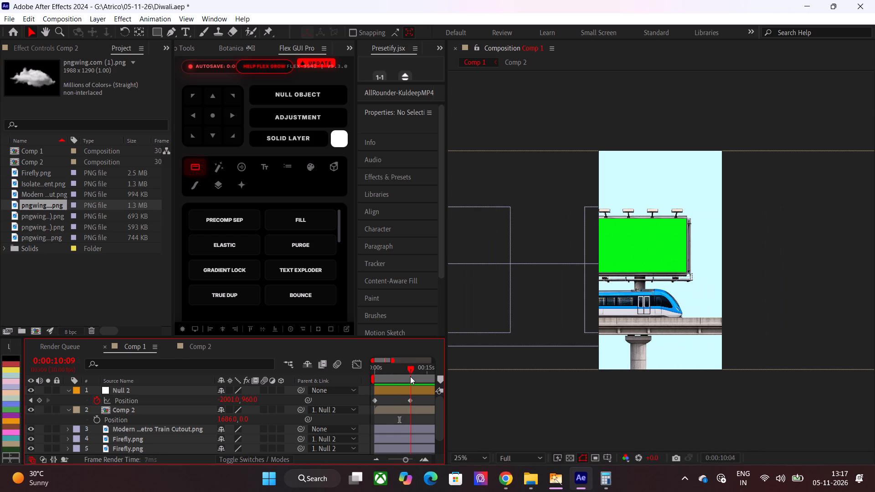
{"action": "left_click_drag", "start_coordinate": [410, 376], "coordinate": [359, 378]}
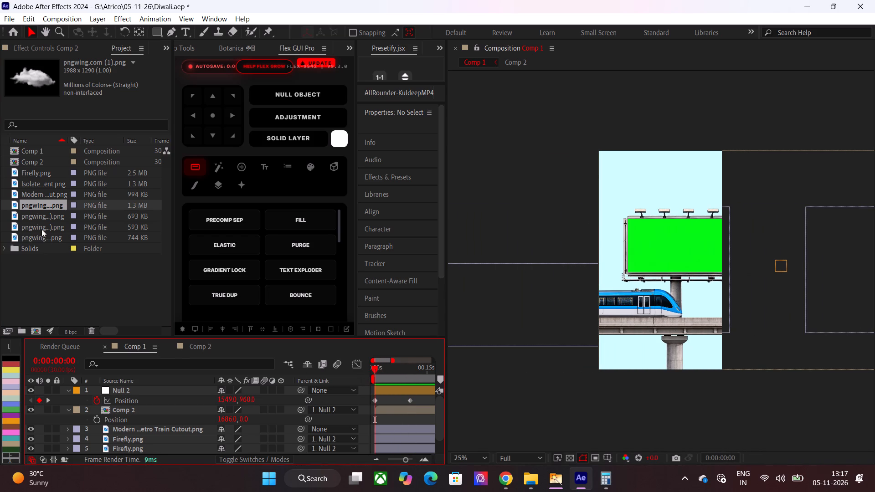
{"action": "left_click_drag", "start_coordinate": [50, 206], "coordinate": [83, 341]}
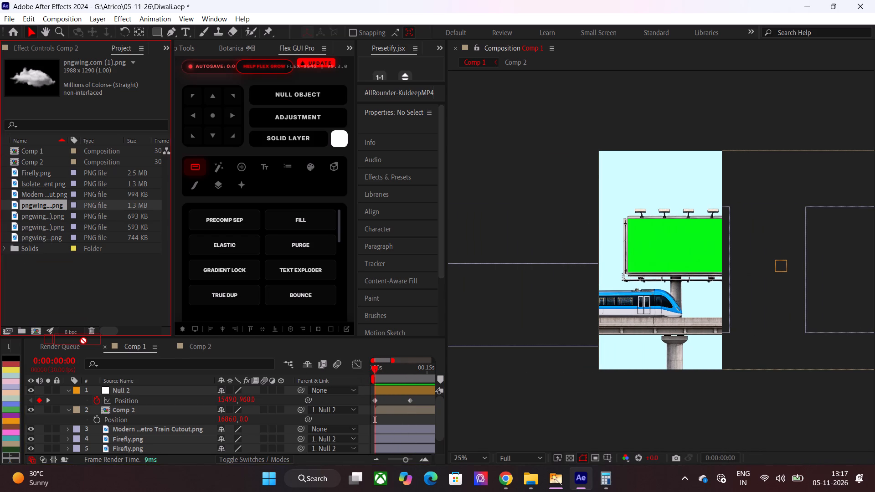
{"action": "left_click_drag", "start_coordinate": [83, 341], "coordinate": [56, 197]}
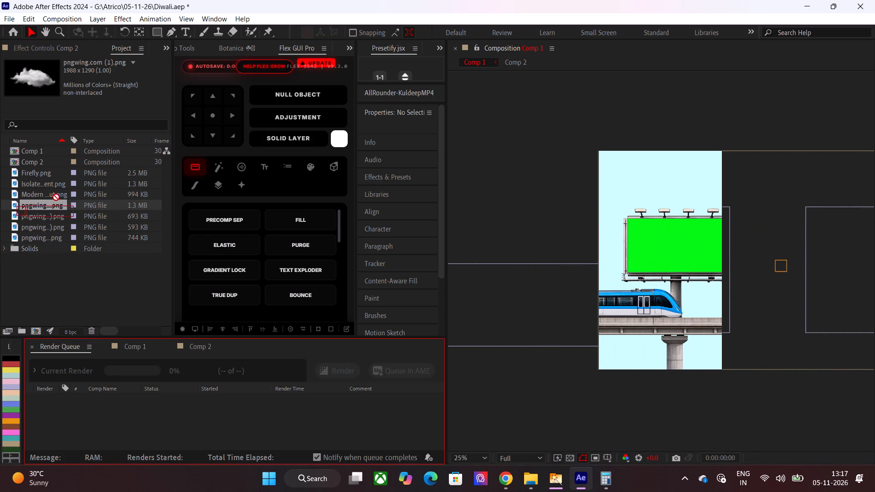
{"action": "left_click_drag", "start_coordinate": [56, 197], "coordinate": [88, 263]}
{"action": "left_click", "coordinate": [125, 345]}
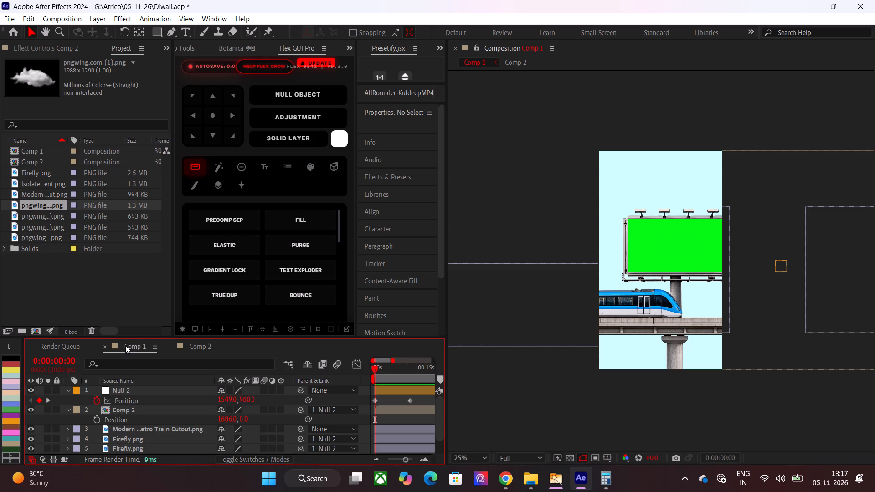
Widen the timeline area by narrowing the composition viewer, and fit the Comp 1 frame to the viewer.
{"action": "scroll", "coordinate": [163, 441], "scroll_direction": "down", "scroll_amount": 6}
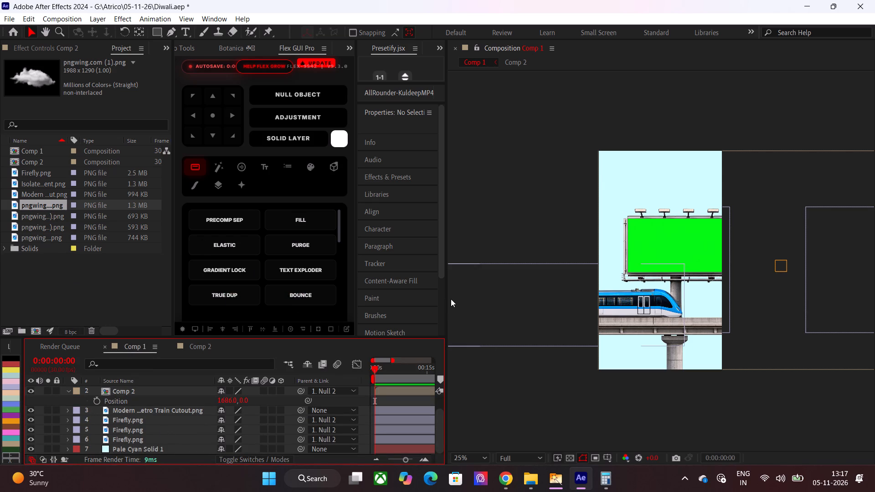
{"action": "left_click_drag", "start_coordinate": [446, 297], "coordinate": [642, 305]}
{"action": "left_click", "coordinate": [674, 458]}
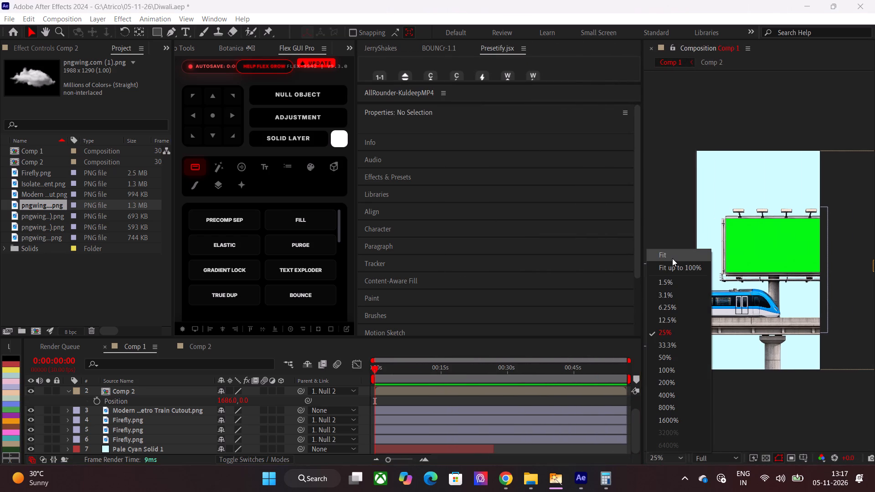
{"action": "left_click", "coordinate": [672, 263]}
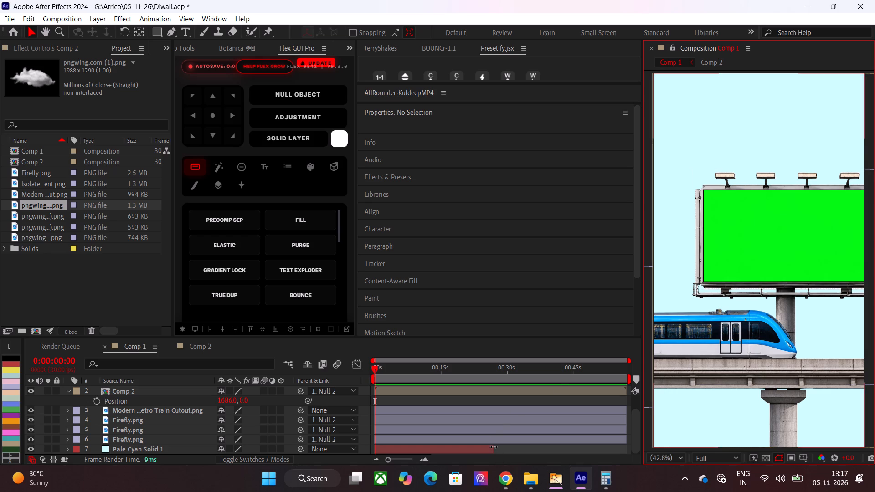
Extend the end of the Pale Cyan Solid 1 background layer to about 52 seconds.
{"action": "left_click_drag", "start_coordinate": [494, 447], "coordinate": [604, 446]}
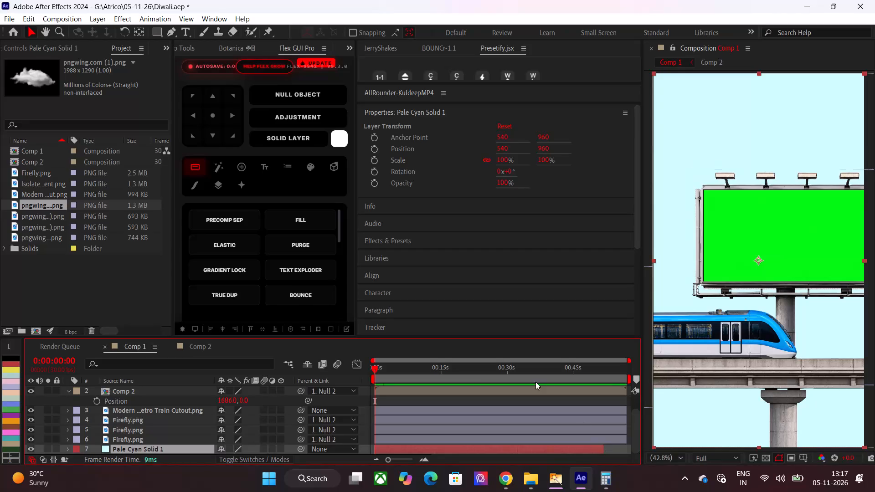
End the work area at 0:00:15:25 and trim Comp 1 to it, leaving the Pale Cyan Solid 1 layer uncut.
{"action": "left_click_drag", "start_coordinate": [455, 366], "coordinate": [0, 456]}
{"action": "left_click", "coordinate": [445, 361]}
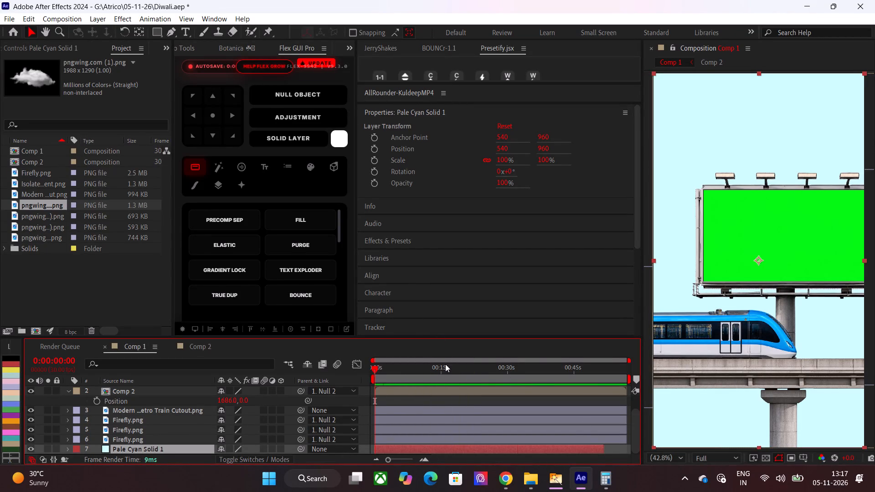
{"action": "left_click", "coordinate": [445, 364]}
{"action": "key", "text": "alt+bracketright"}
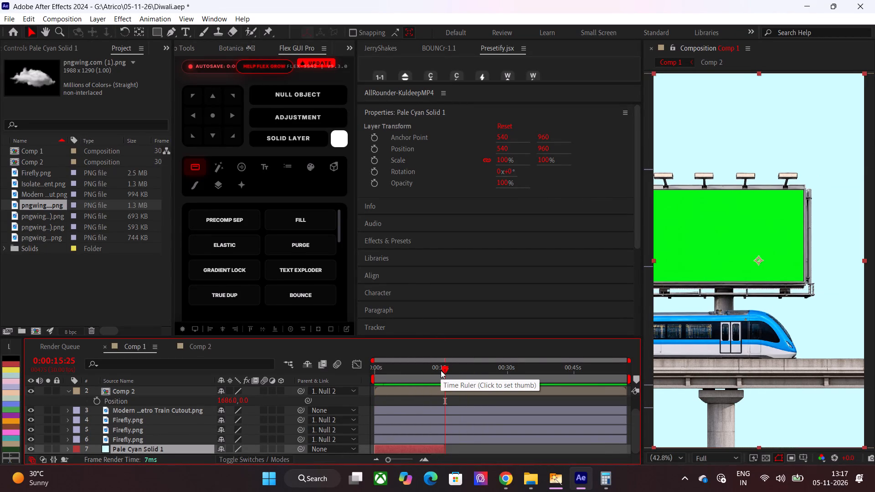
{"action": "key", "text": "ctrl+z"}
{"action": "key", "text": "n"}
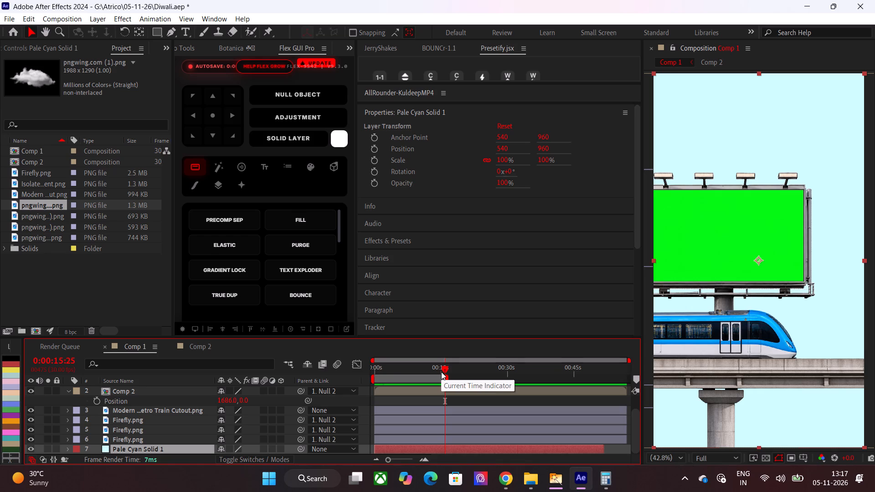
{"action": "key", "text": "ctrl+shift+x"}
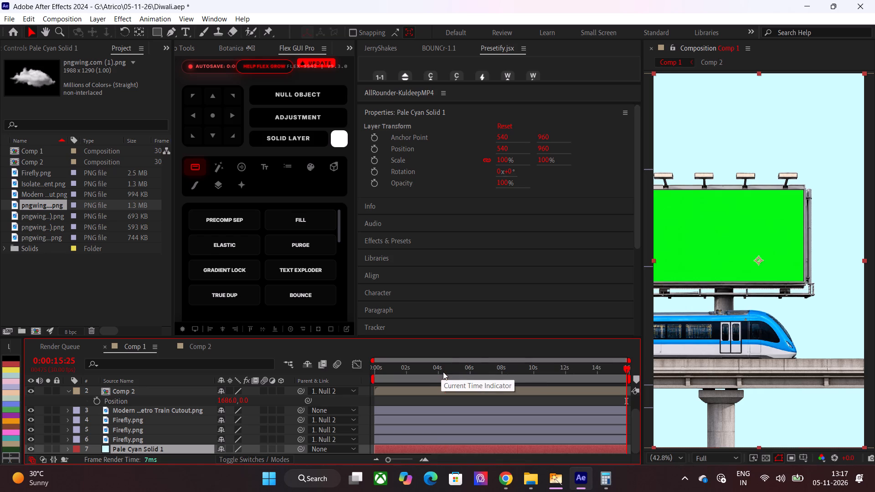
Scrub through the opening seconds of Comp 1 to review the billboard motion, ending back at 0:00:00:00.
{"action": "left_click_drag", "start_coordinate": [455, 373], "coordinate": [390, 375]}
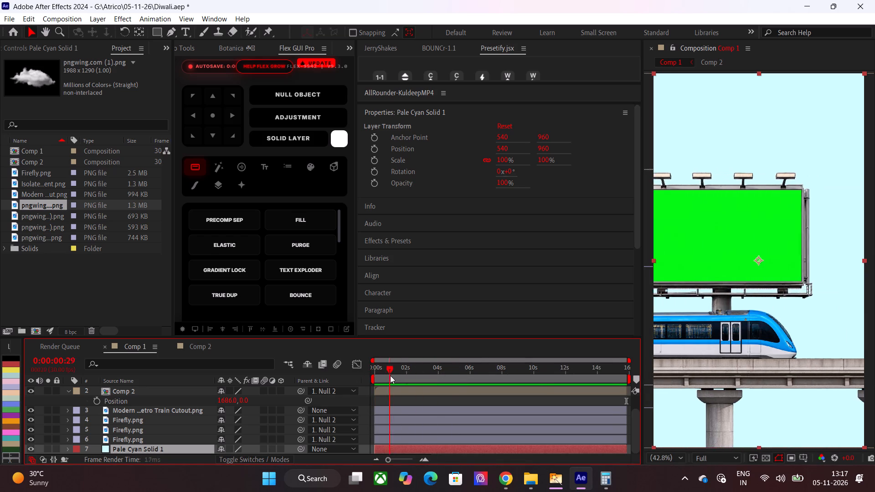
{"action": "left_click_drag", "start_coordinate": [390, 375], "coordinate": [416, 376]}
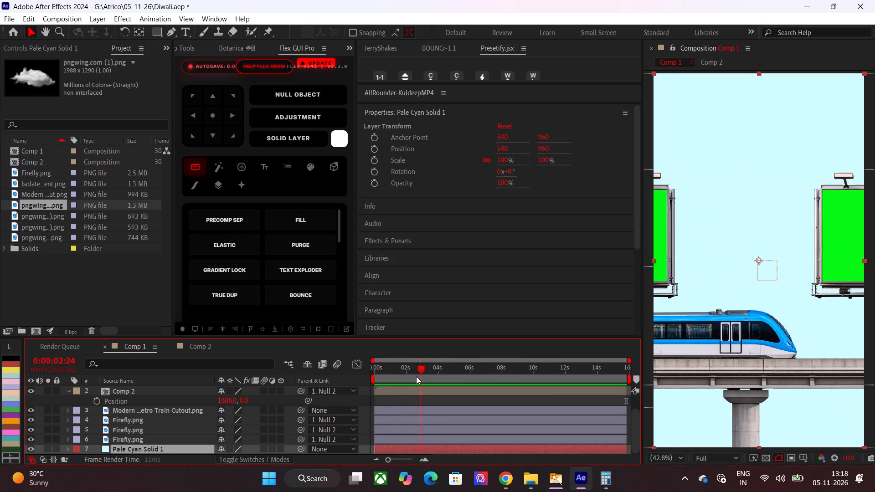
{"action": "left_click_drag", "start_coordinate": [416, 376], "coordinate": [416, 377]}
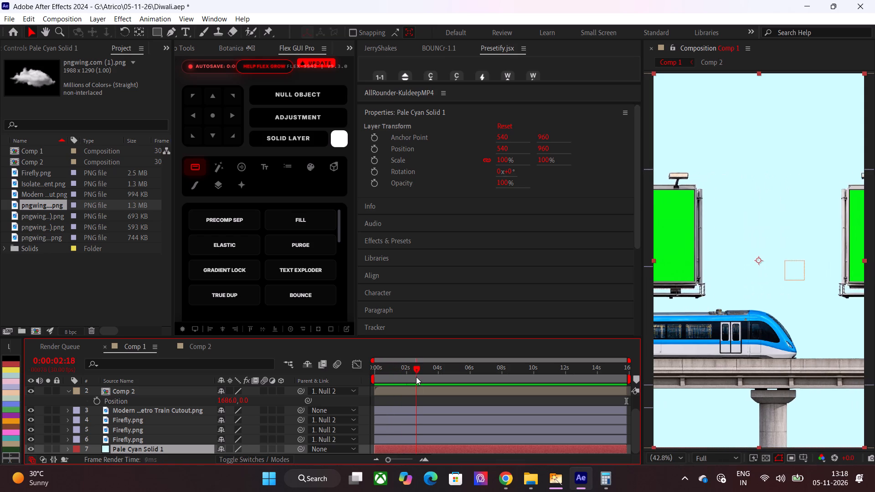
{"action": "left_click_drag", "start_coordinate": [416, 377], "coordinate": [315, 377]}
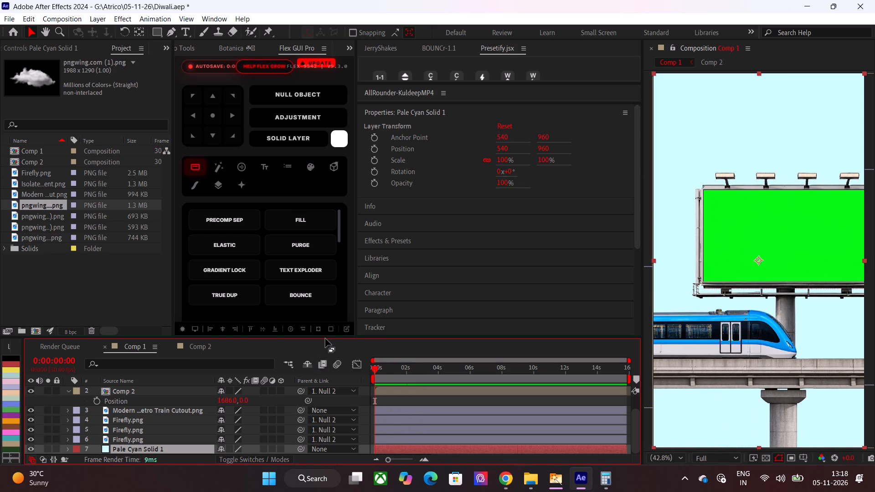
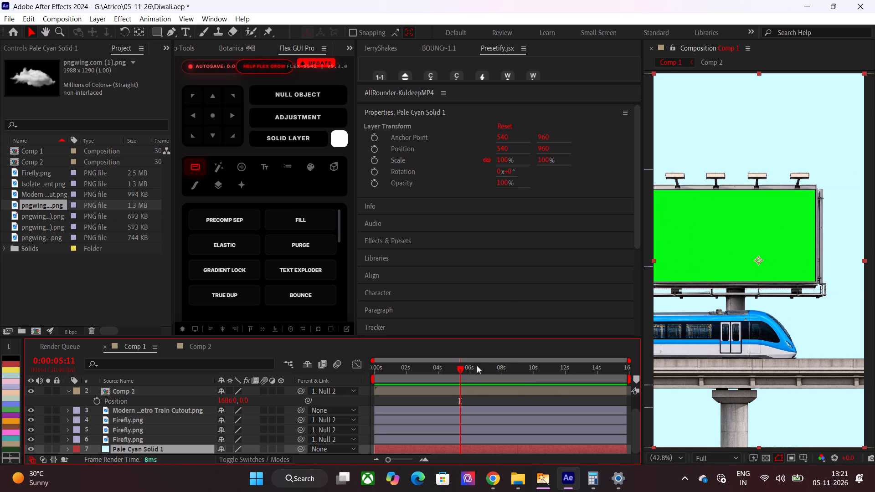
Play back Comp 1 from the start to review the billboard motion, ending back at 0:00:00:00.
{"action": "left_click_drag", "start_coordinate": [462, 370], "coordinate": [350, 371]}
{"action": "key", "text": "space"}
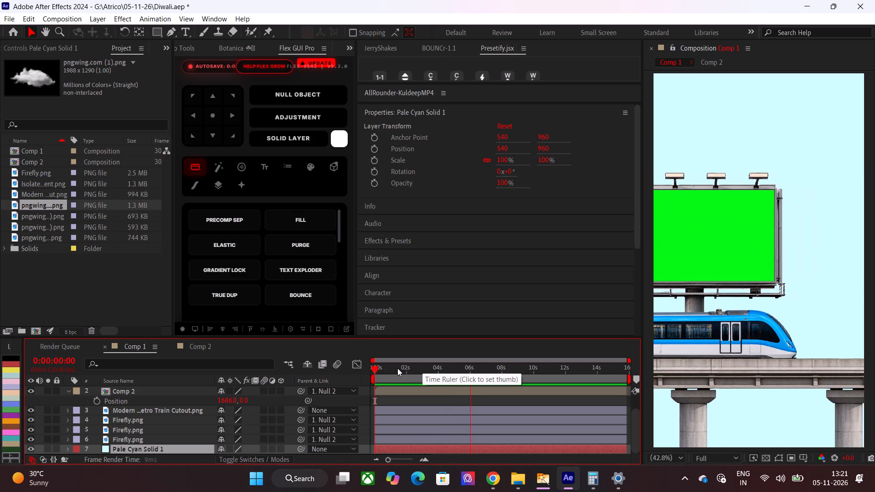
{"action": "left_click_drag", "start_coordinate": [397, 368], "coordinate": [326, 382]}
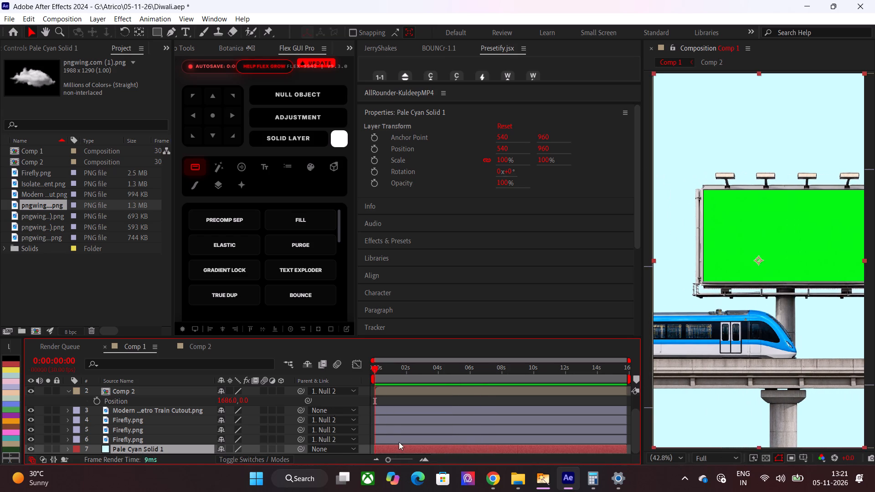
Apply Easy Ease to both Position keyframes of the Null 2 layer.
{"action": "scroll", "coordinate": [399, 442], "scroll_direction": "up", "scroll_amount": 3}
{"action": "left_click_drag", "start_coordinate": [550, 401], "coordinate": [383, 409]}
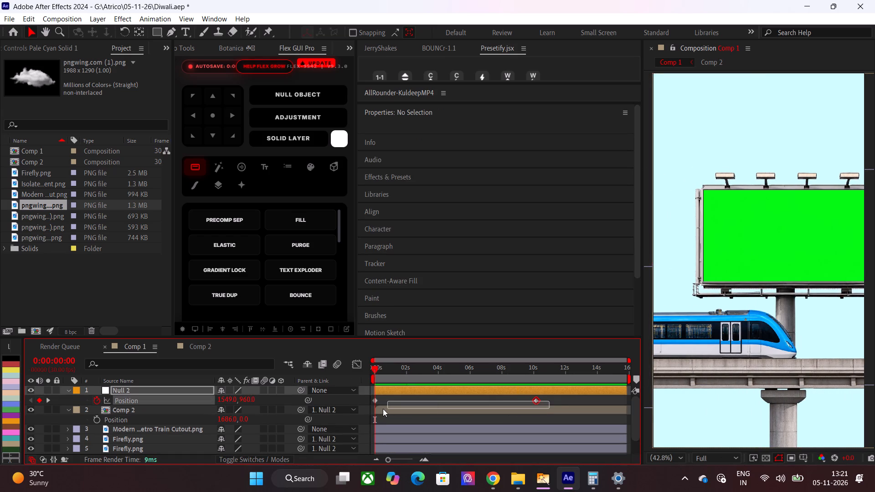
{"action": "left_click_drag", "start_coordinate": [383, 409], "coordinate": [353, 409]}
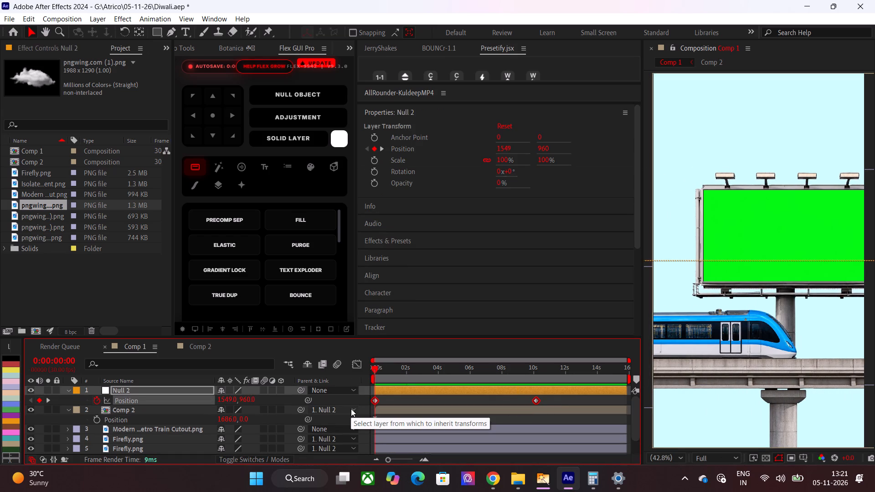
{"action": "key", "text": "F9"}
Scrub and play Comp 1 from 0:00:00:00 to review the eased movement of the bridge and billboards.
{"action": "left_click_drag", "start_coordinate": [423, 371], "coordinate": [394, 376]}
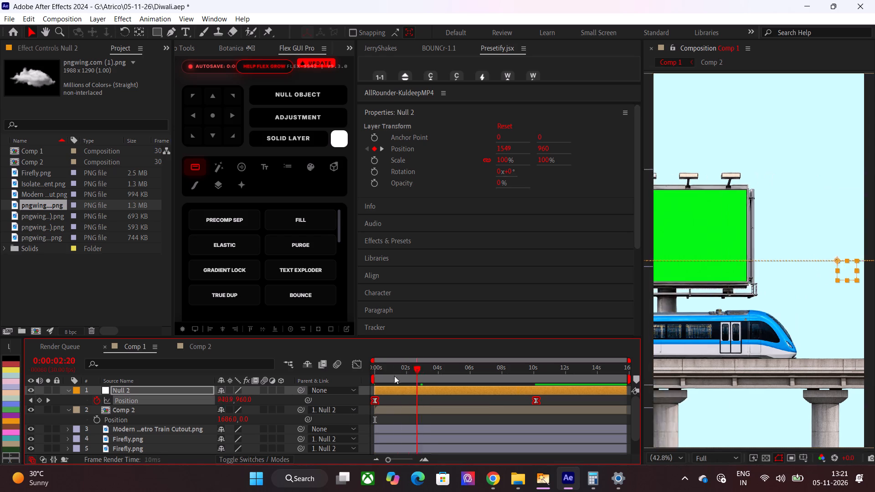
{"action": "left_click_drag", "start_coordinate": [394, 376], "coordinate": [362, 379]}
{"action": "key", "text": "space"}
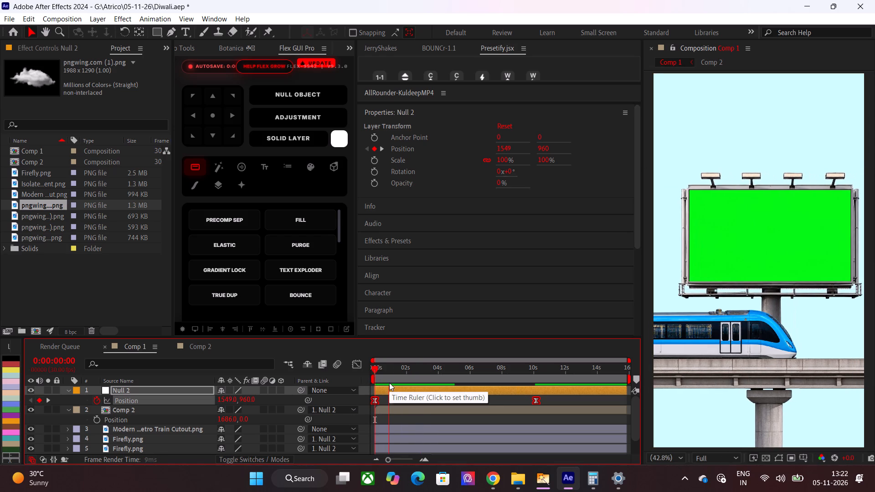
{"action": "left_click_drag", "start_coordinate": [397, 372], "coordinate": [338, 371]}
{"action": "key", "text": "space"}
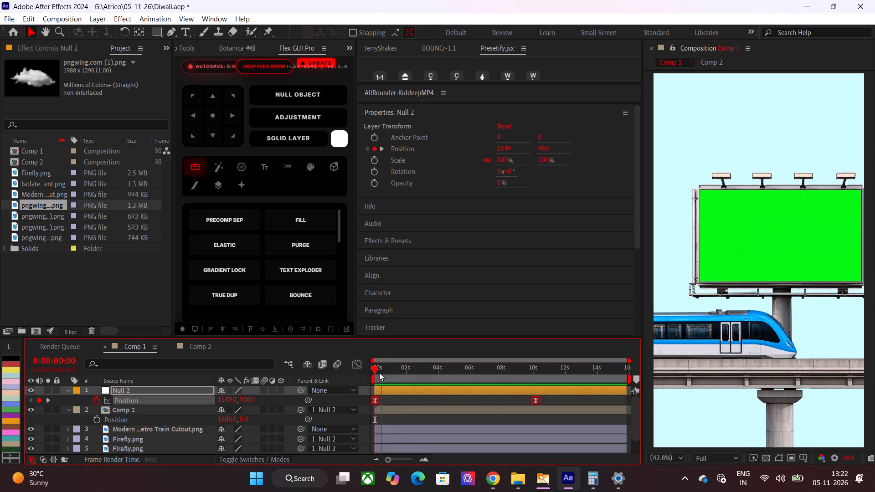
{"action": "left_click_drag", "start_coordinate": [379, 373], "coordinate": [370, 373]}
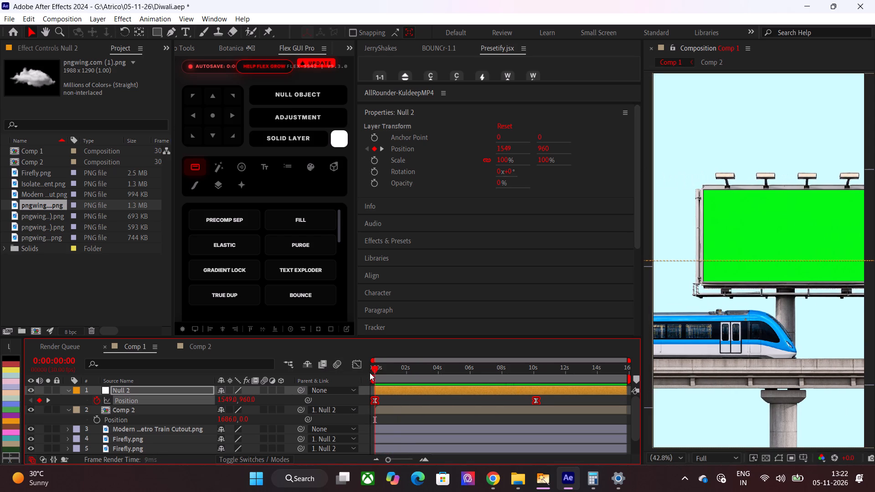
{"action": "left_click_drag", "start_coordinate": [370, 373], "coordinate": [364, 373]}
{"action": "key", "text": "space"}
{"action": "left_click_drag", "start_coordinate": [377, 374], "coordinate": [355, 374]}
{"action": "key", "text": "space"}
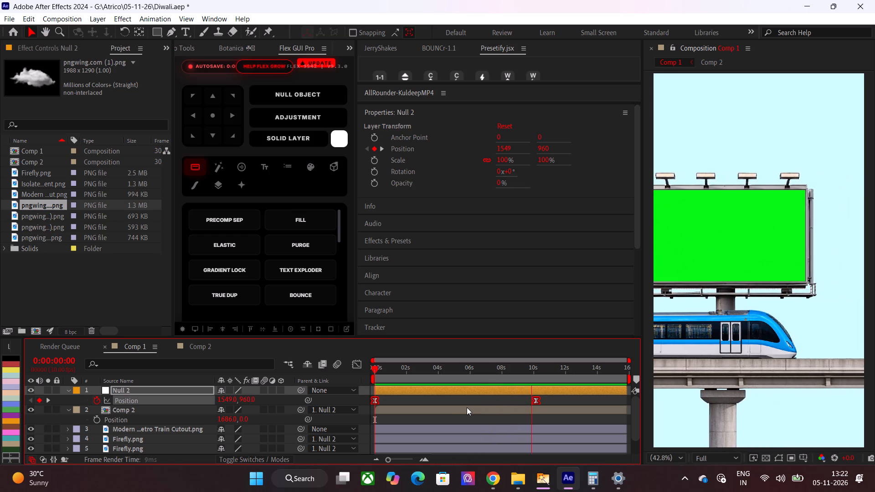
At the second Position keyframe, 0:00:10:04, adjust Null 2's X position to -1966.
{"action": "left_click", "coordinate": [532, 377]}
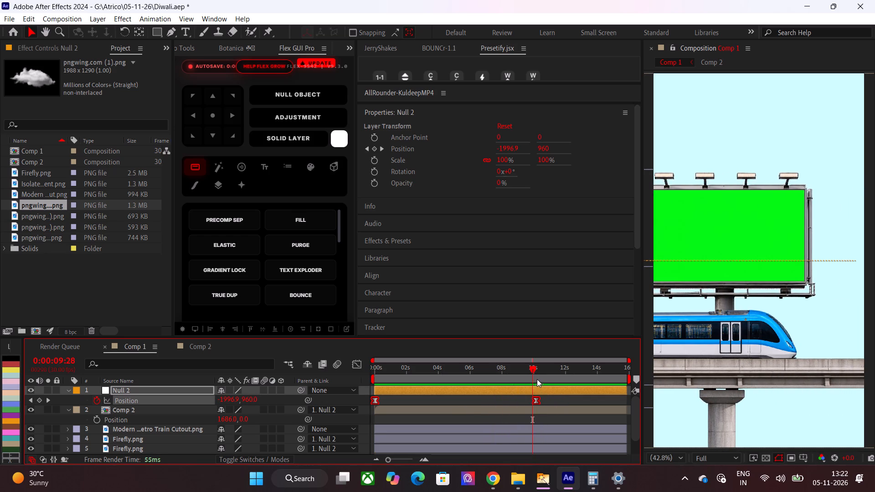
{"action": "left_click", "coordinate": [534, 374], "text": "shift"}
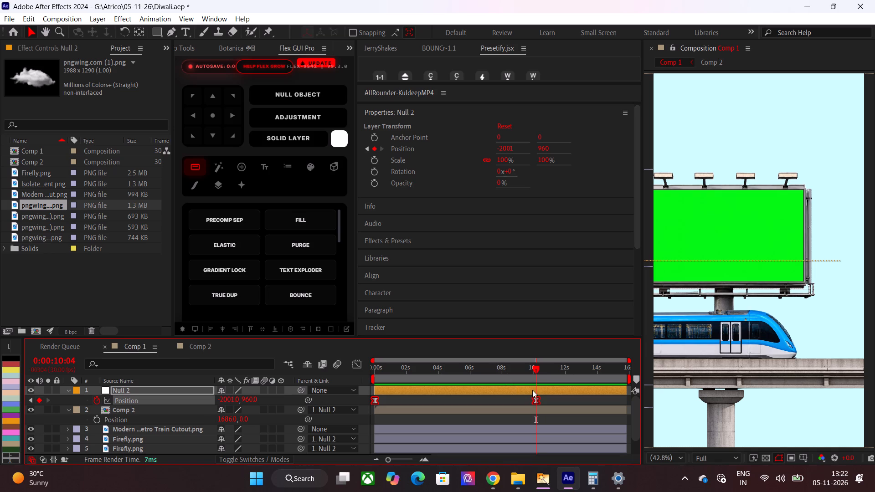
{"action": "scroll", "coordinate": [721, 353], "scroll_direction": "down", "scroll_amount": 3}
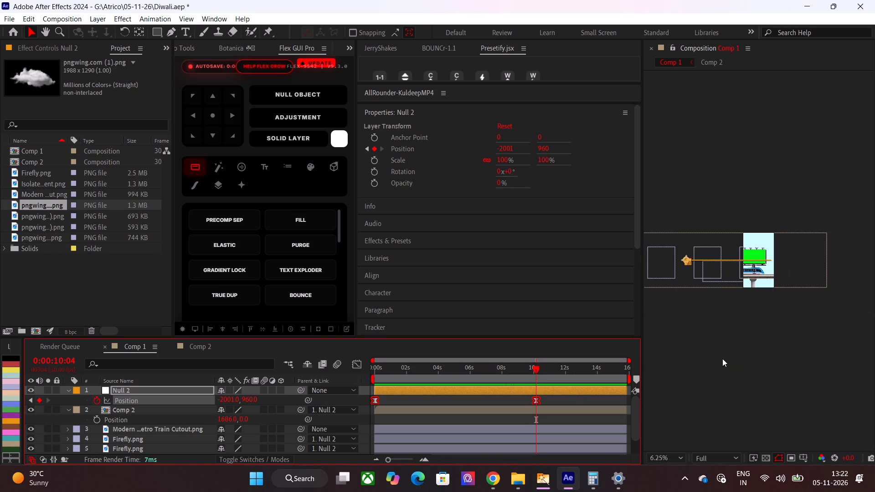
{"action": "left_click_drag", "start_coordinate": [225, 398], "coordinate": [224, 398]}
{"action": "left_click_drag", "start_coordinate": [224, 398], "coordinate": [7, 411]}
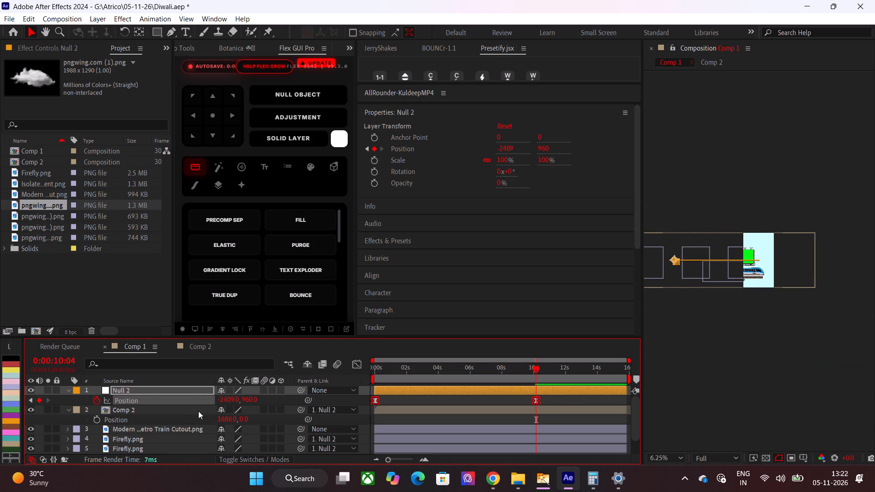
{"action": "left_click_drag", "start_coordinate": [221, 398], "coordinate": [481, 410]}
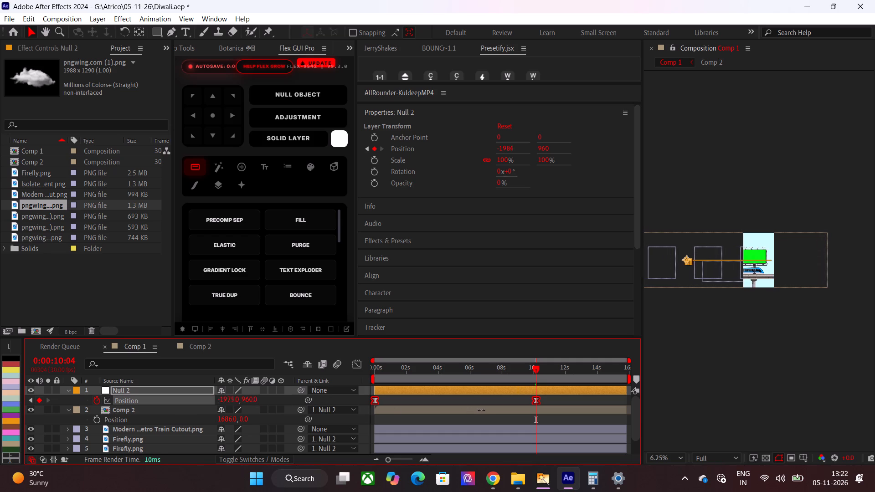
{"action": "left_click_drag", "start_coordinate": [481, 410], "coordinate": [486, 410]}
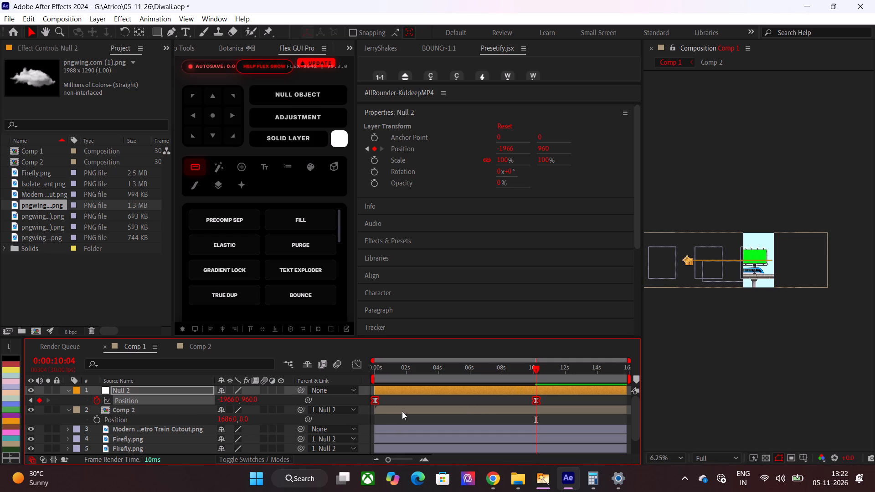
In Comp 2, duplicate the end overpass segment and move the copy along the bridge to about X 4099, extending the track.
{"action": "double_click", "coordinate": [402, 411]}
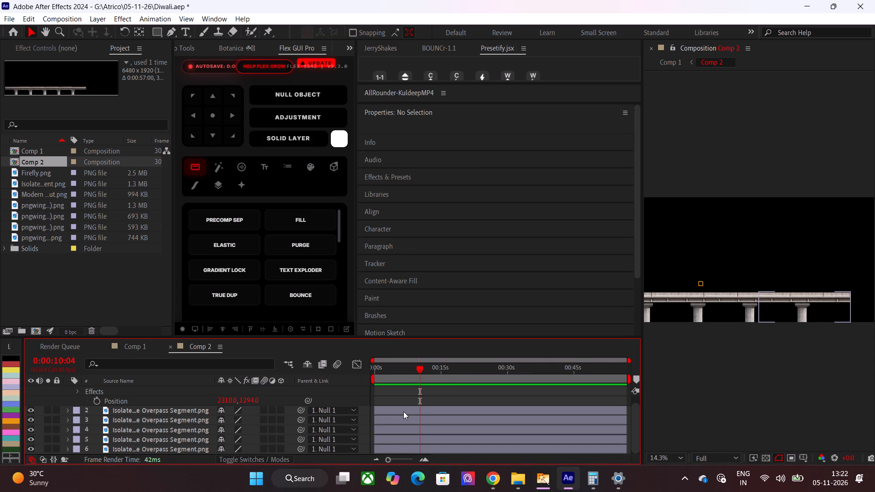
{"action": "scroll", "coordinate": [403, 411], "scroll_direction": "up", "scroll_amount": 3}
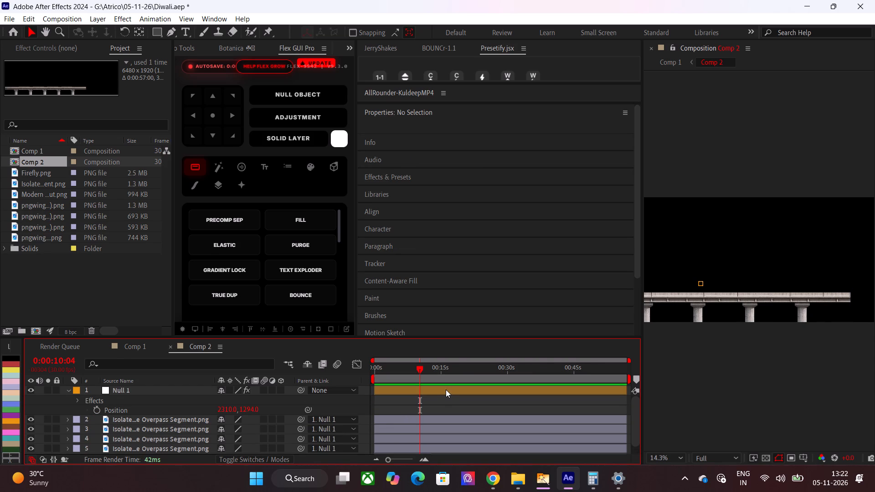
{"action": "scroll", "coordinate": [154, 419], "scroll_direction": "down", "scroll_amount": 8}
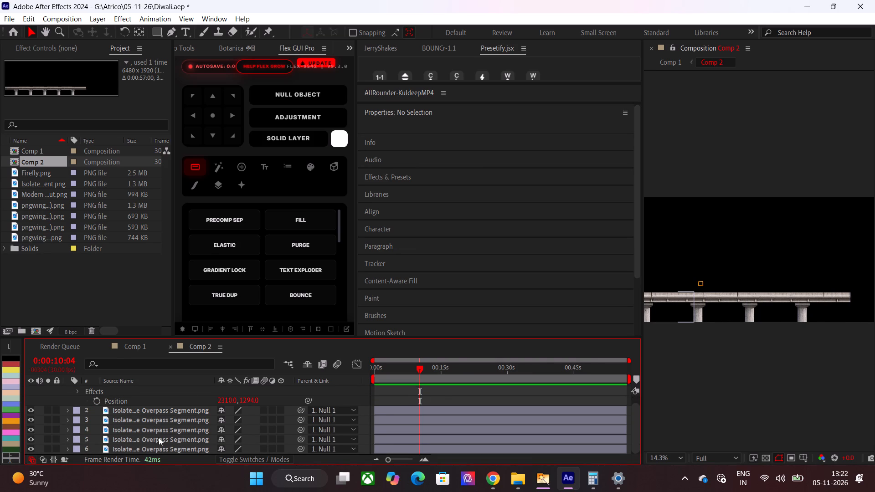
{"action": "scroll", "coordinate": [159, 437], "scroll_direction": "down", "scroll_amount": 3}
{"action": "scroll", "coordinate": [160, 437], "scroll_direction": "up", "scroll_amount": 3}
{"action": "scroll", "coordinate": [160, 437], "scroll_direction": "down", "scroll_amount": 3}
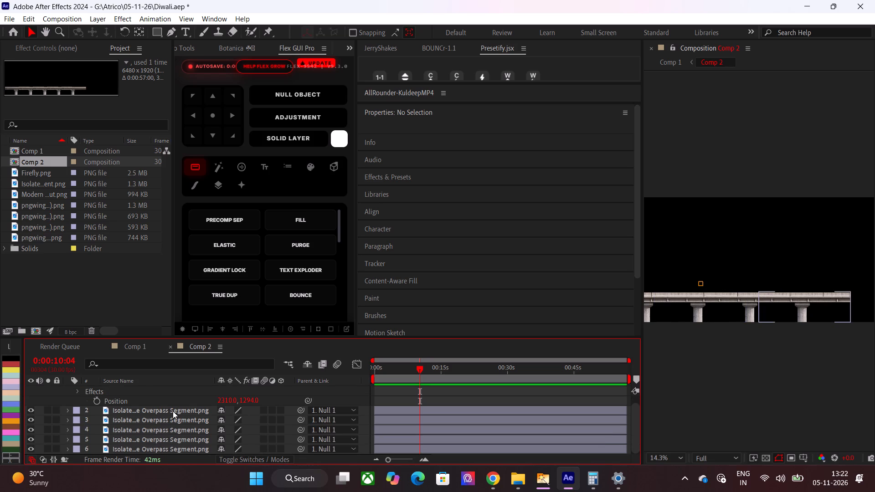
{"action": "left_click", "coordinate": [173, 411]}
{"action": "scroll", "coordinate": [173, 411], "scroll_direction": "up", "scroll_amount": 3}
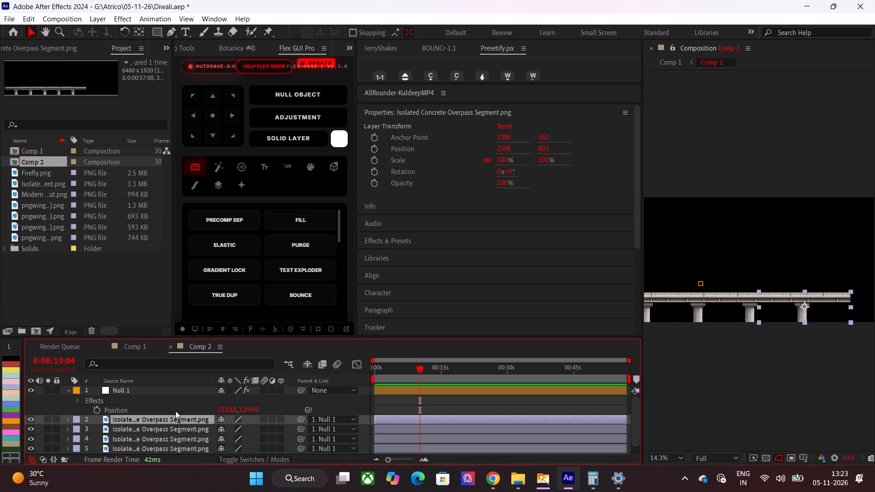
{"action": "scroll", "coordinate": [714, 370], "scroll_direction": "down", "scroll_amount": 1}
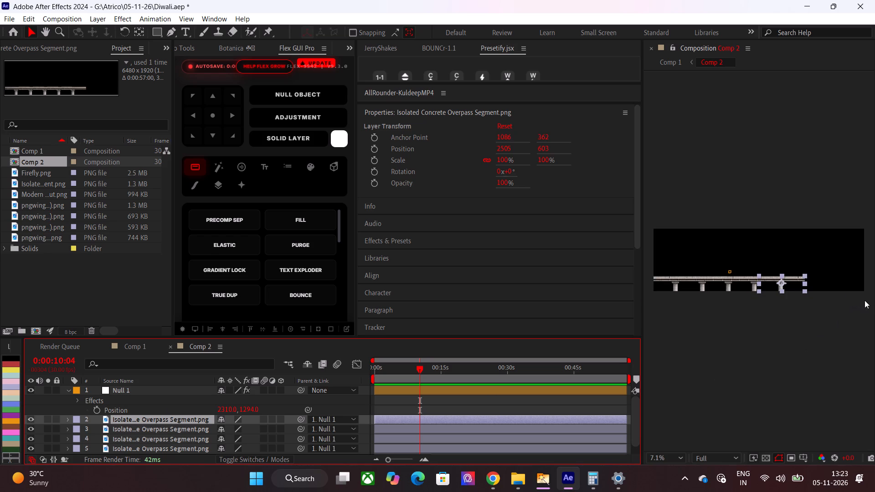
{"action": "scroll", "coordinate": [865, 300], "scroll_direction": "up", "scroll_amount": 1, "text": "alt"}
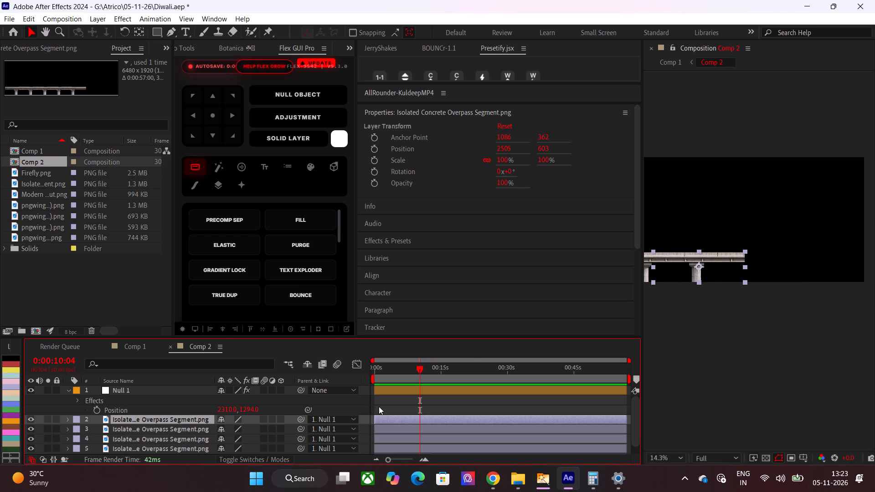
{"action": "key", "text": "ctrl+d"}
{"action": "left_click_drag", "start_coordinate": [711, 260], "coordinate": [716, 260]}
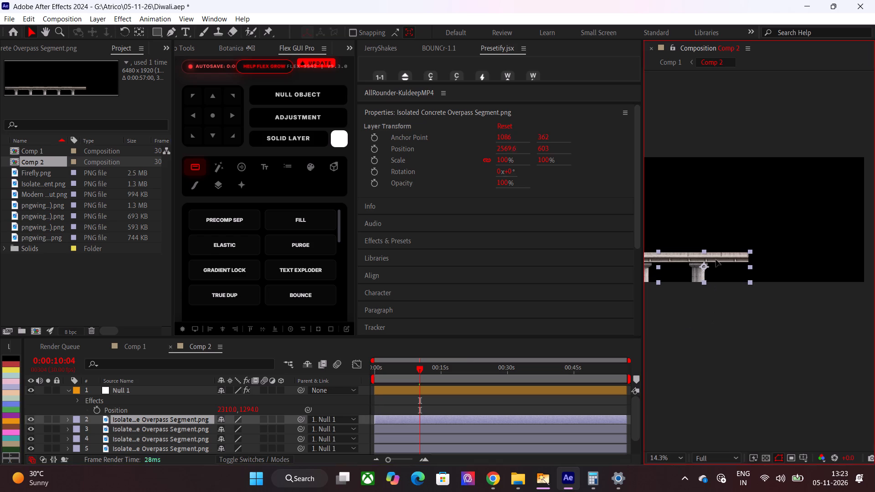
{"action": "left_click_drag", "start_coordinate": [716, 260], "coordinate": [772, 260]}
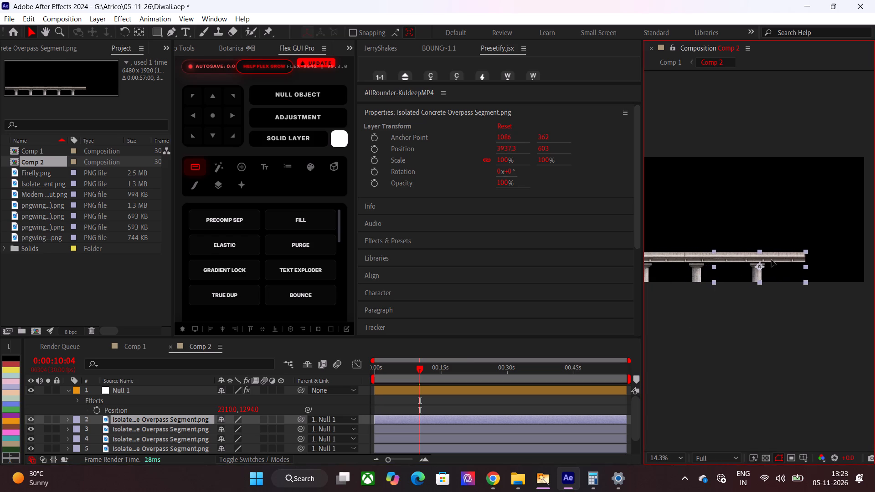
{"action": "left_click_drag", "start_coordinate": [772, 260], "coordinate": [778, 260]}
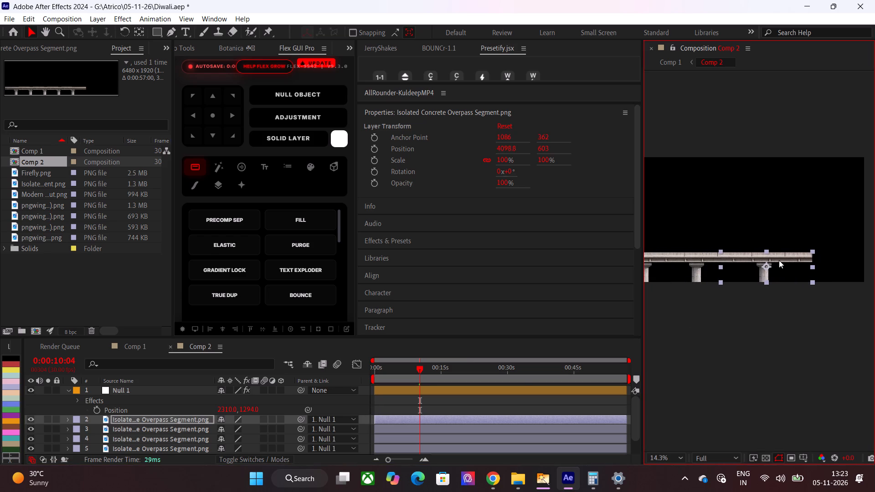
Duplicate the newly placed overpass segment at the end of the bridge.
{"action": "key", "text": "ctrl+d"}
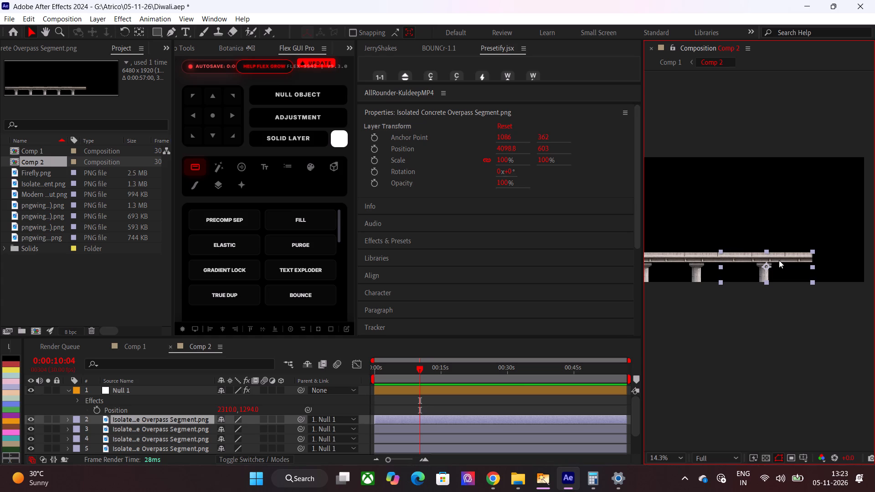